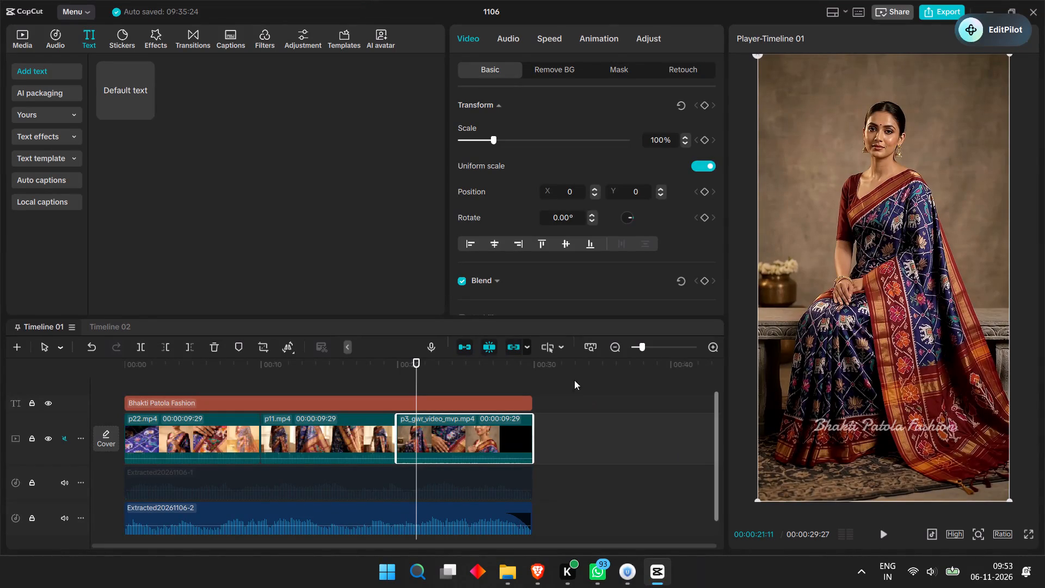
# Move the p11.mp4 clip to the very start of the timeline, ahead of p22.mp4.
pyautogui.moveTo(416, 378); pyautogui.dragTo(119, 390)
pyautogui.click(175, 434)
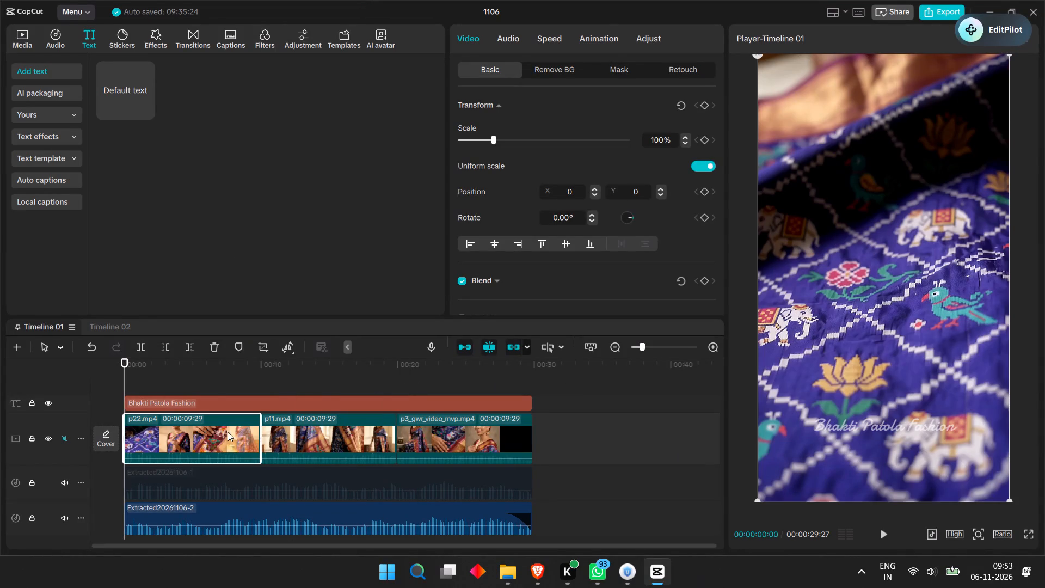
pyautogui.click(302, 436)
pyautogui.moveTo(302, 436); pyautogui.dragTo(127, 427)
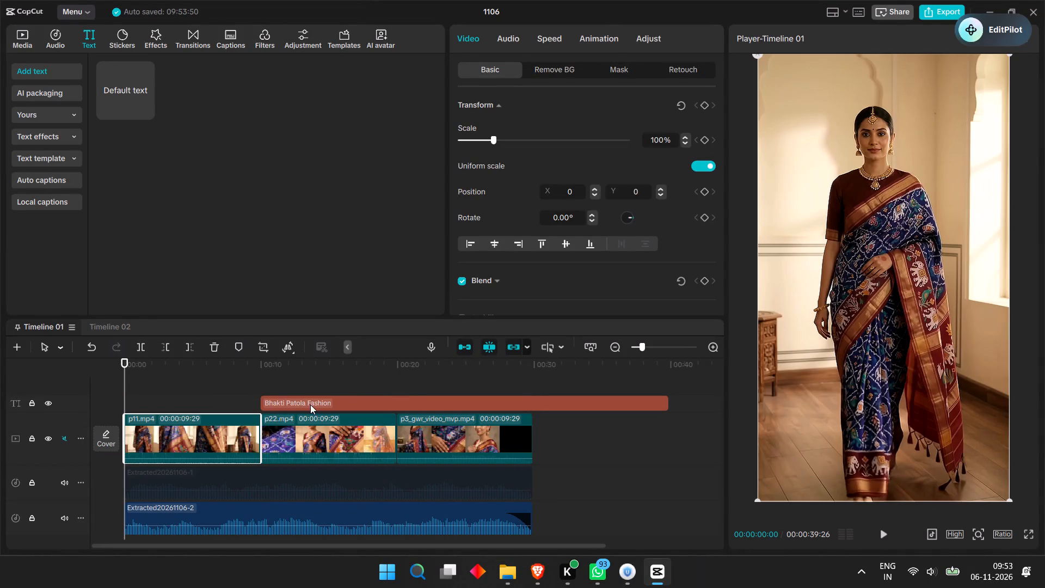
# Shift the Bhakti Patola Fashion title back to the start of the timeline so it spans all three clips.
pyautogui.click(311, 403)
pyautogui.moveTo(311, 403); pyautogui.dragTo(149, 405)
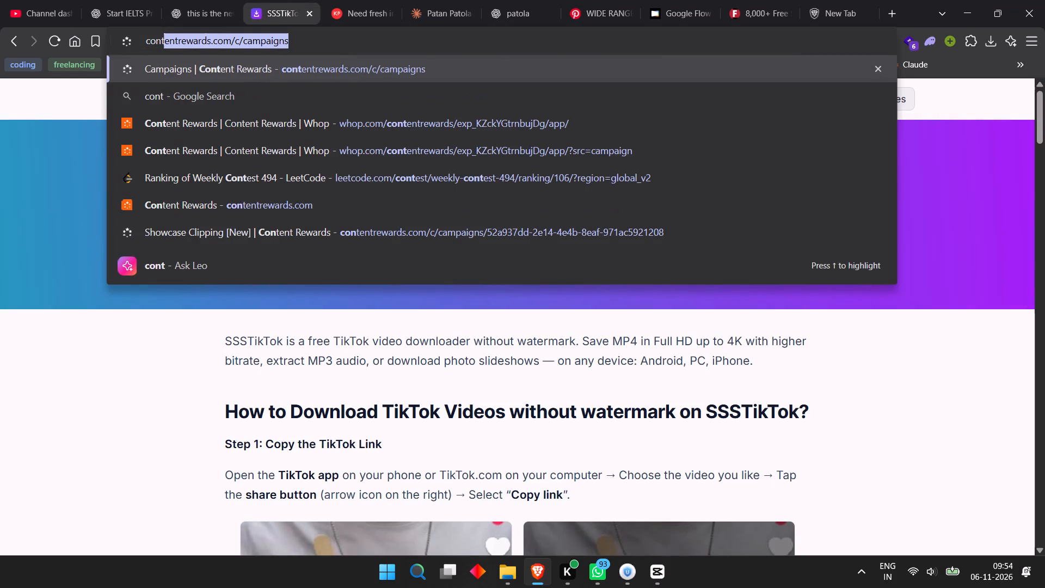
pyautogui.click(193, 120)
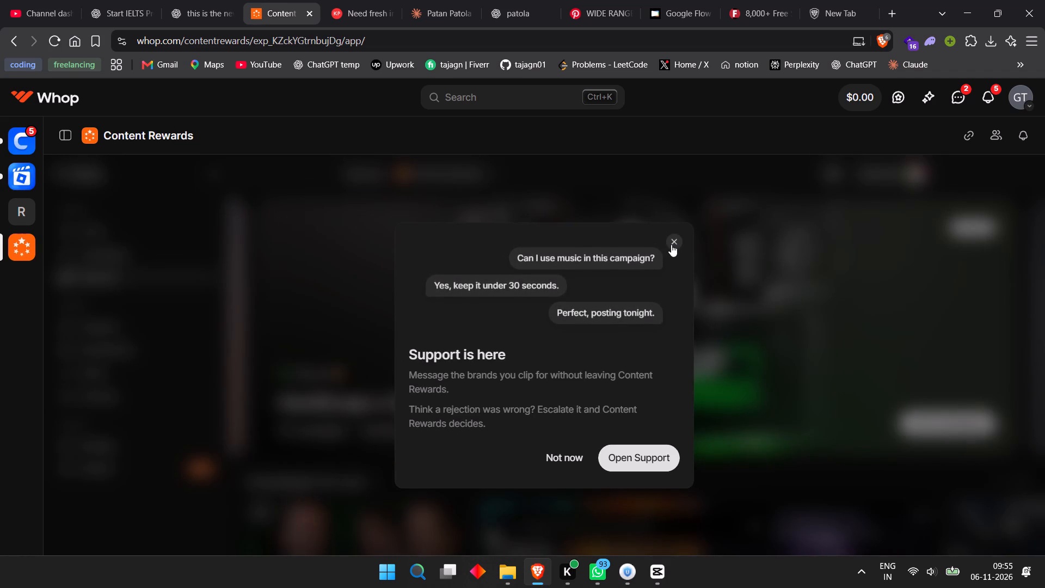
pyautogui.click(671, 244)
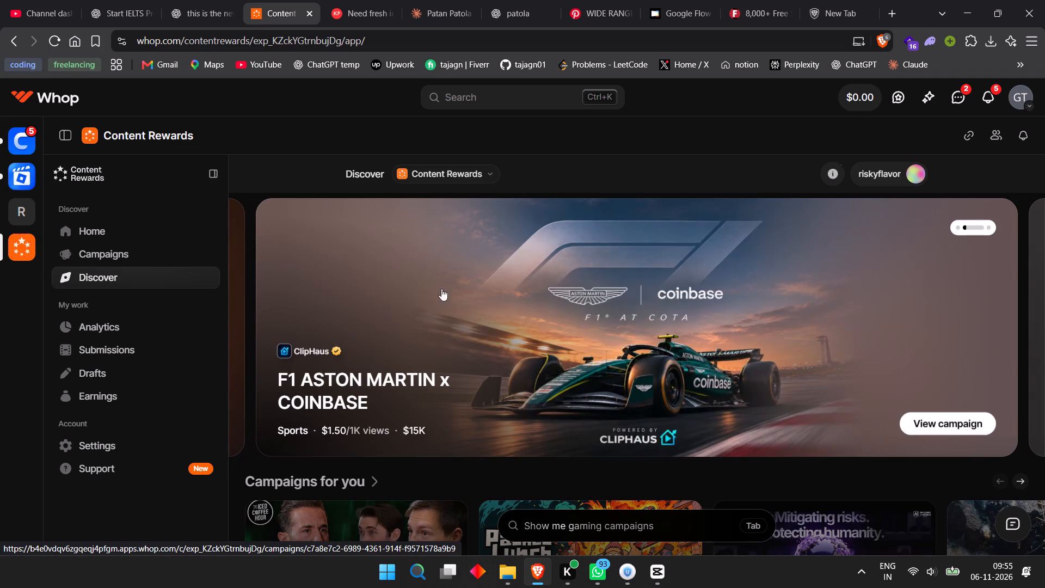
# Open your Content Rewards submissions and look through the pending clips and their view counts.
pyautogui.click(115, 251)
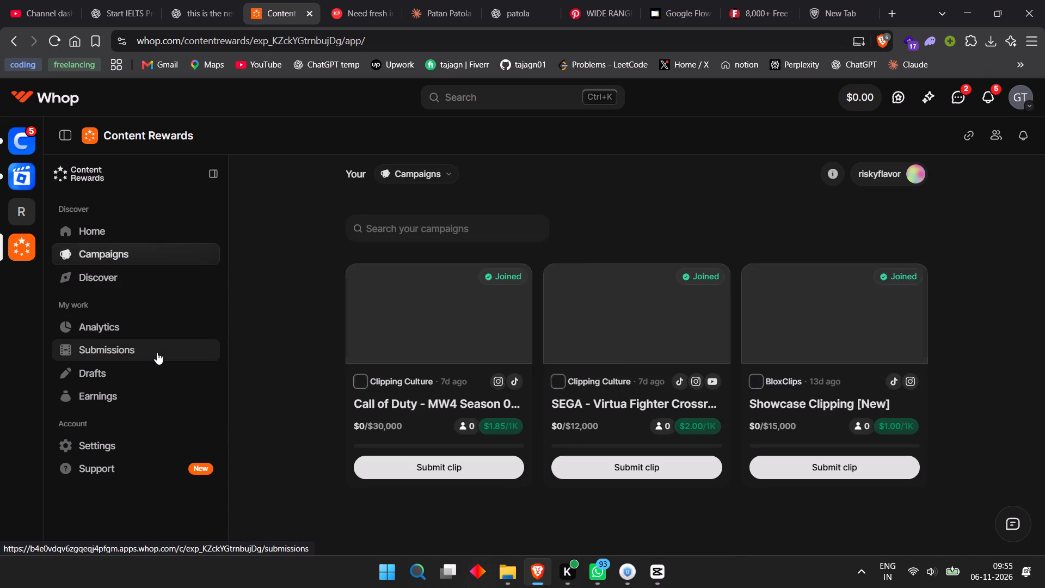
pyautogui.click(157, 351)
pyautogui.scroll(-2, 447, 347)
pyautogui.scroll(2, 447, 347)
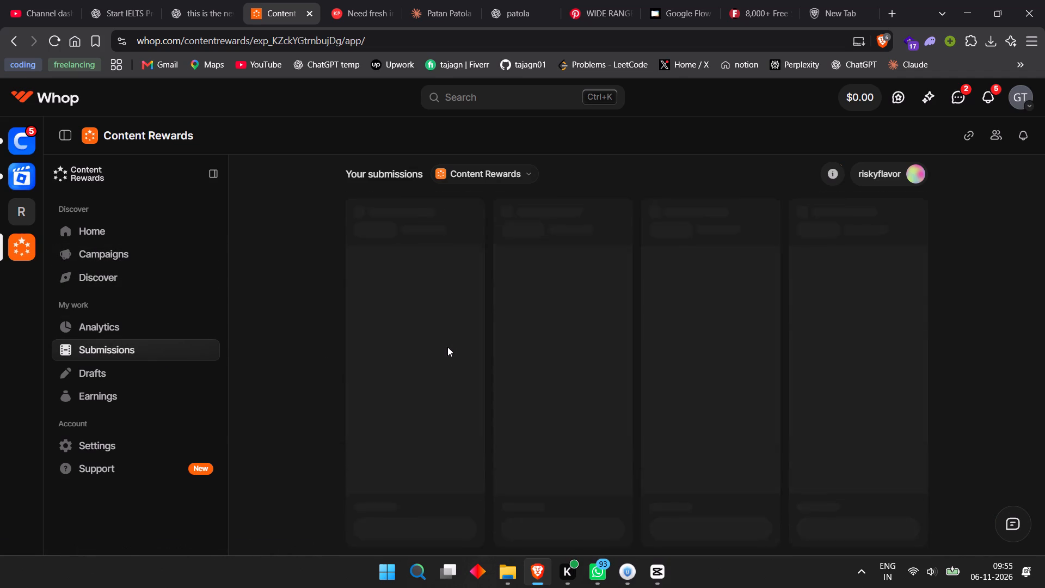
pyautogui.scroll(-2, 447, 347)
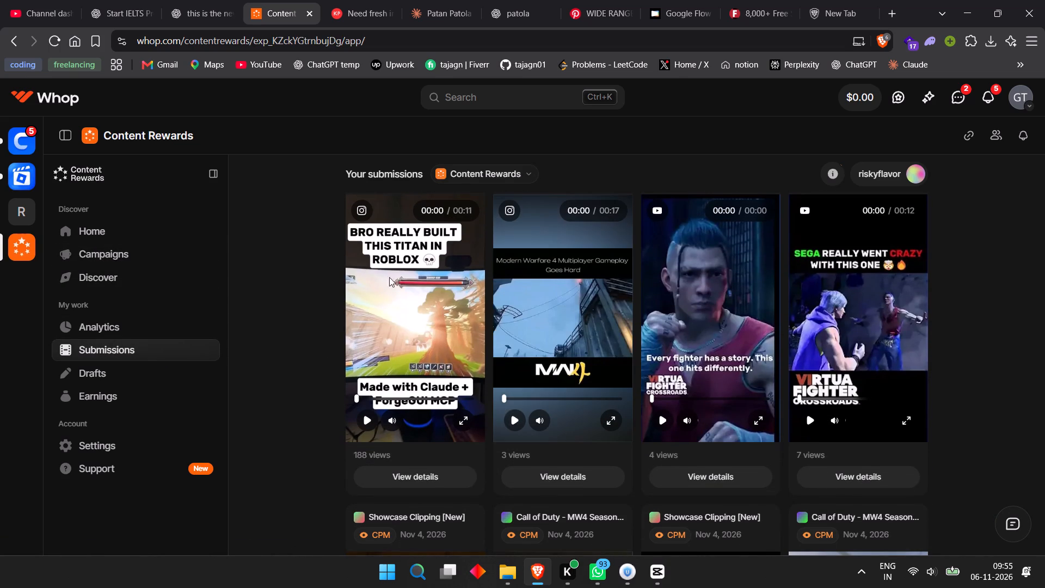
pyautogui.scroll(-6, 867, 373)
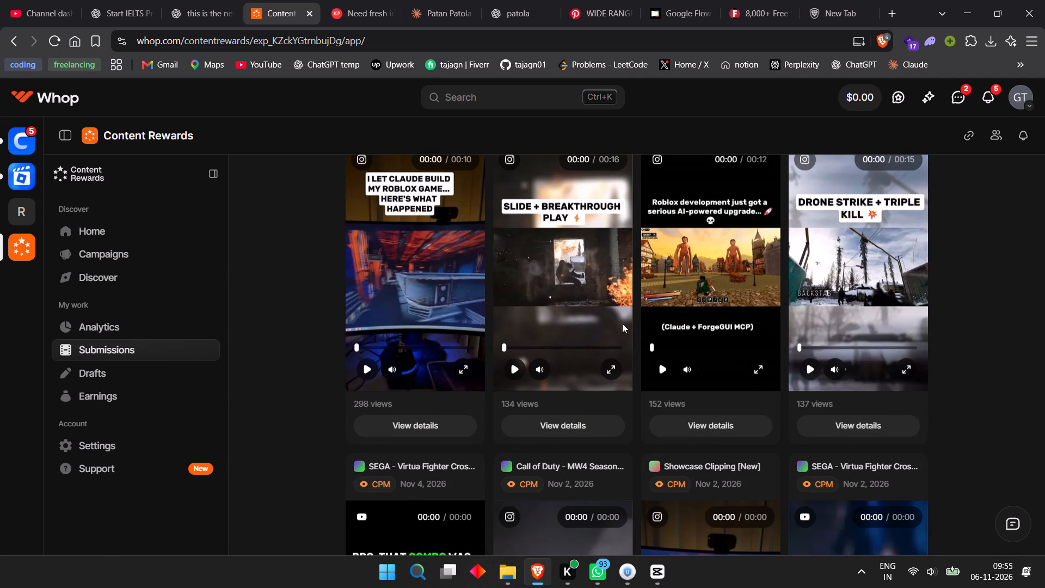
pyautogui.scroll(-4, 812, 336)
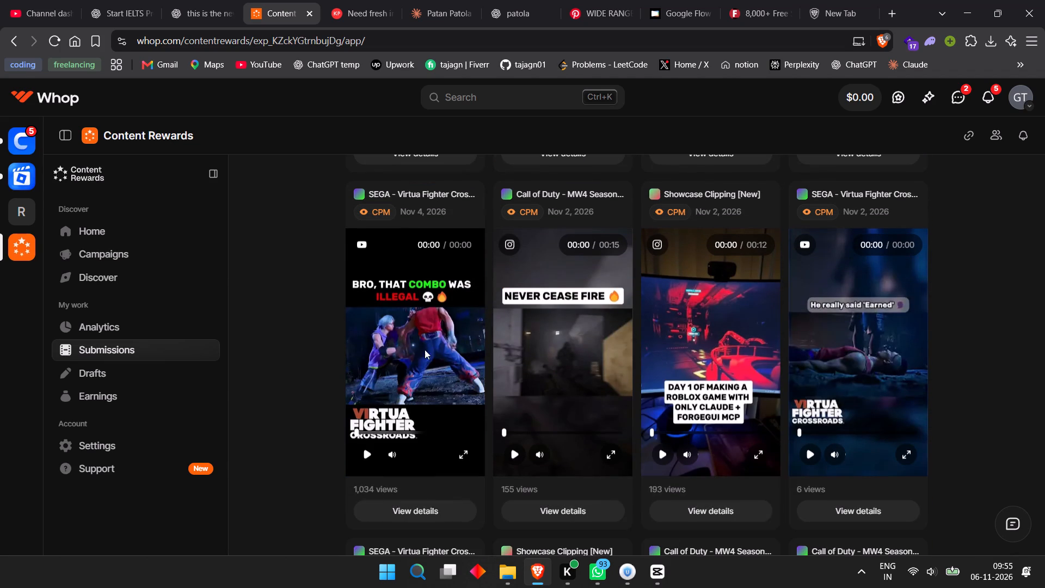
pyautogui.scroll(-3, 437, 345)
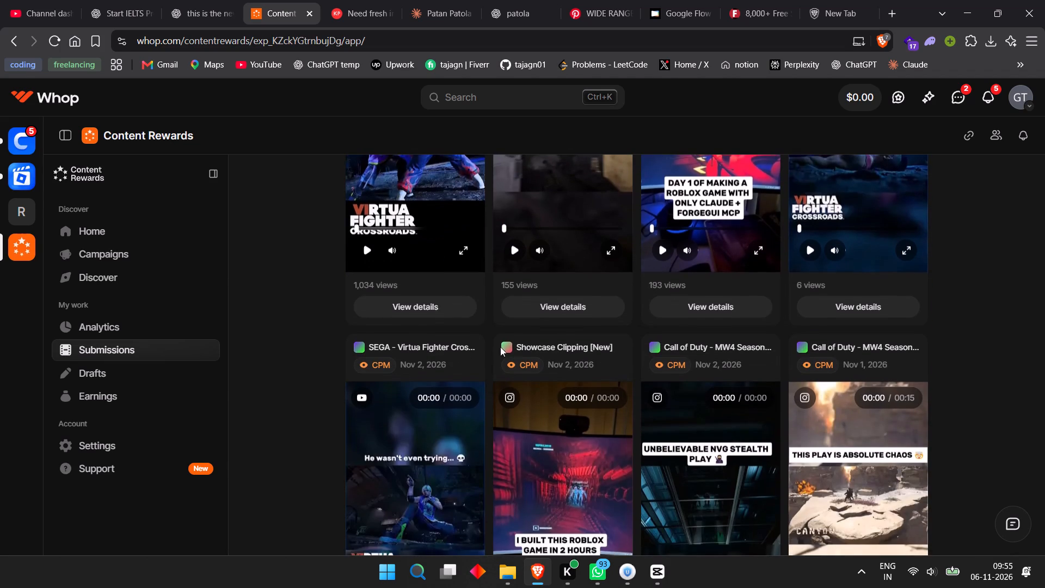
pyautogui.scroll(4, 849, 350)
pyautogui.scroll(-2, 849, 350)
pyautogui.scroll(3, 849, 350)
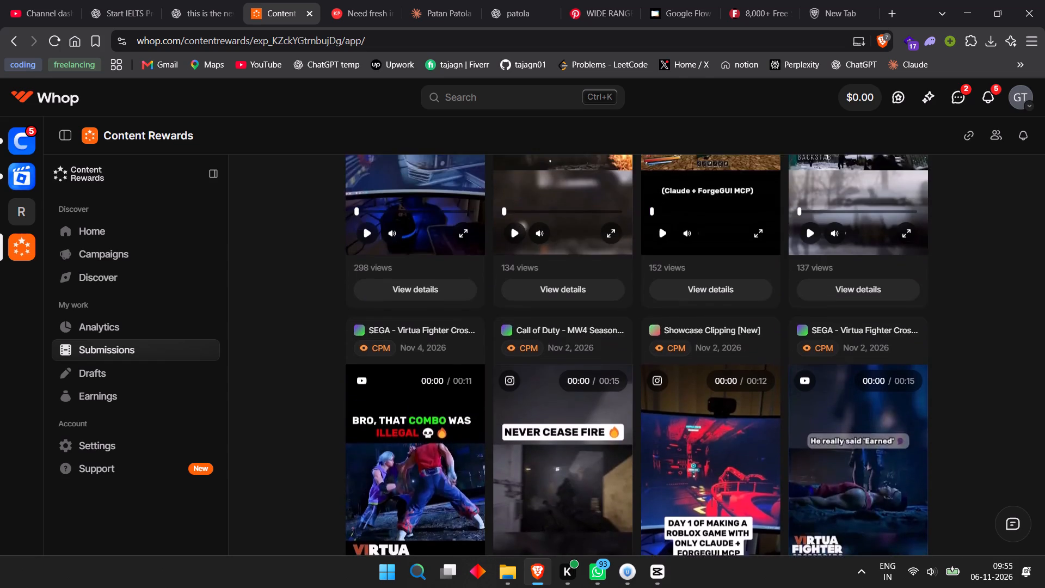
pyautogui.scroll(13, 848, 348)
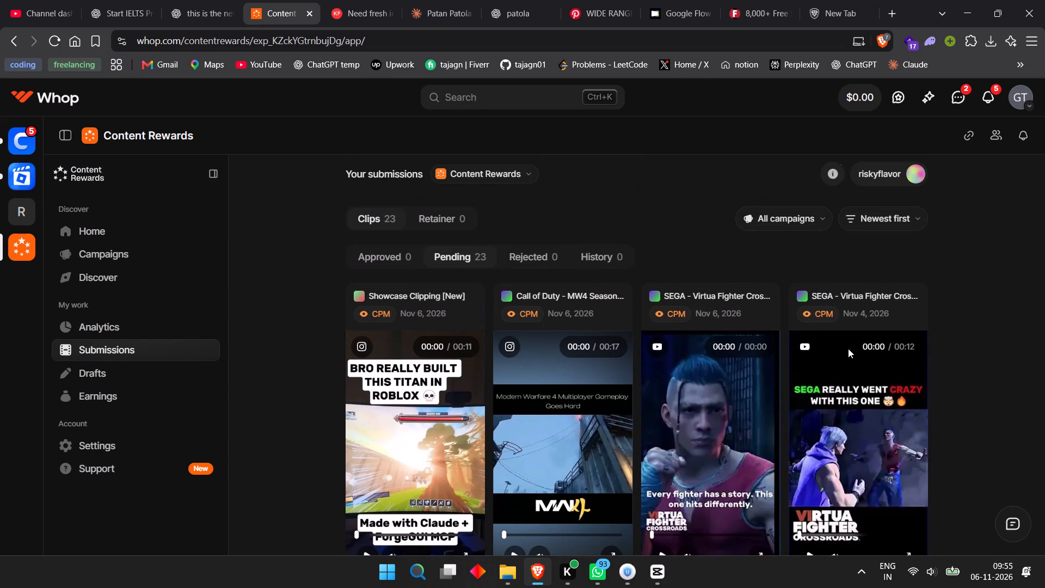
pyautogui.scroll(2, 848, 348)
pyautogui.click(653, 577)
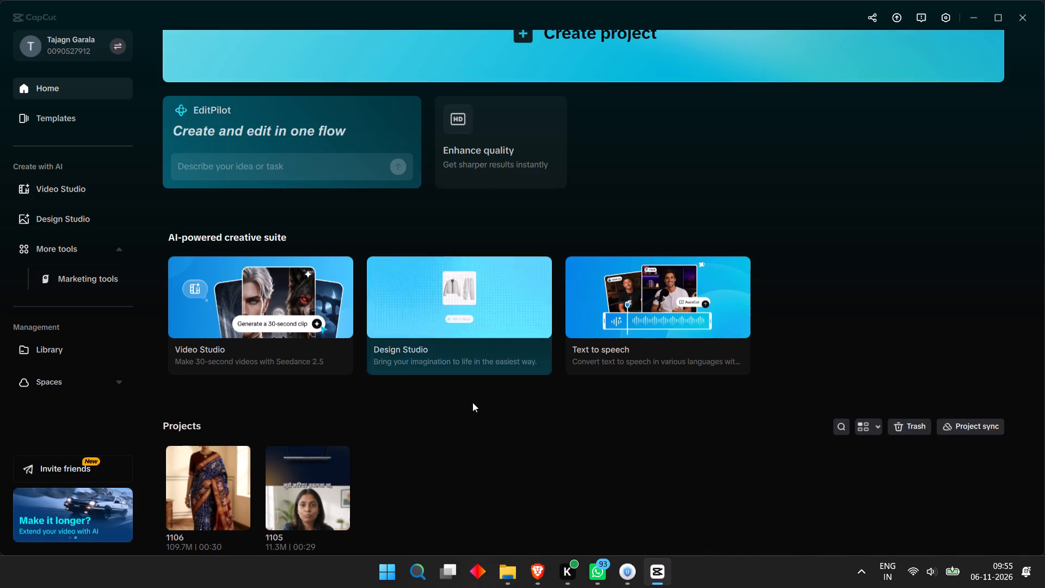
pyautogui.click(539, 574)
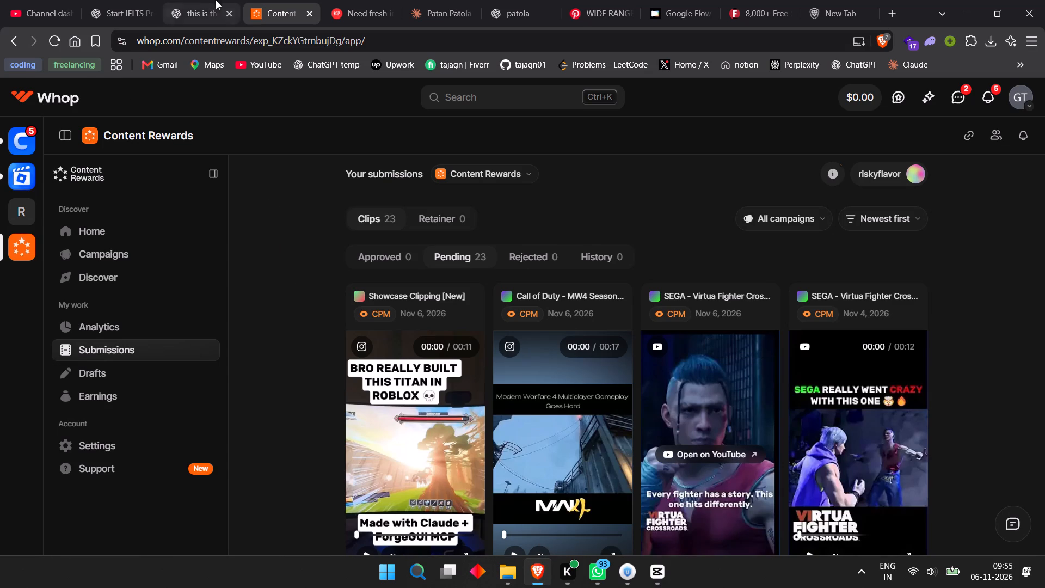
# Open the SEGA Virtua Fighter campaign from your campaigns and examine its payouts, budget and brief.
pyautogui.click(143, 243)
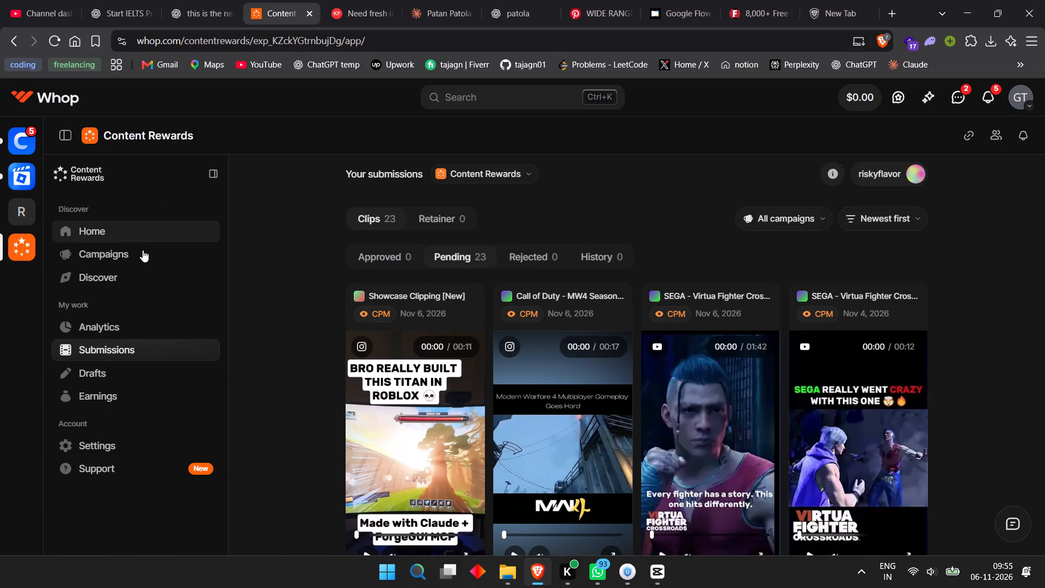
pyautogui.click(143, 259)
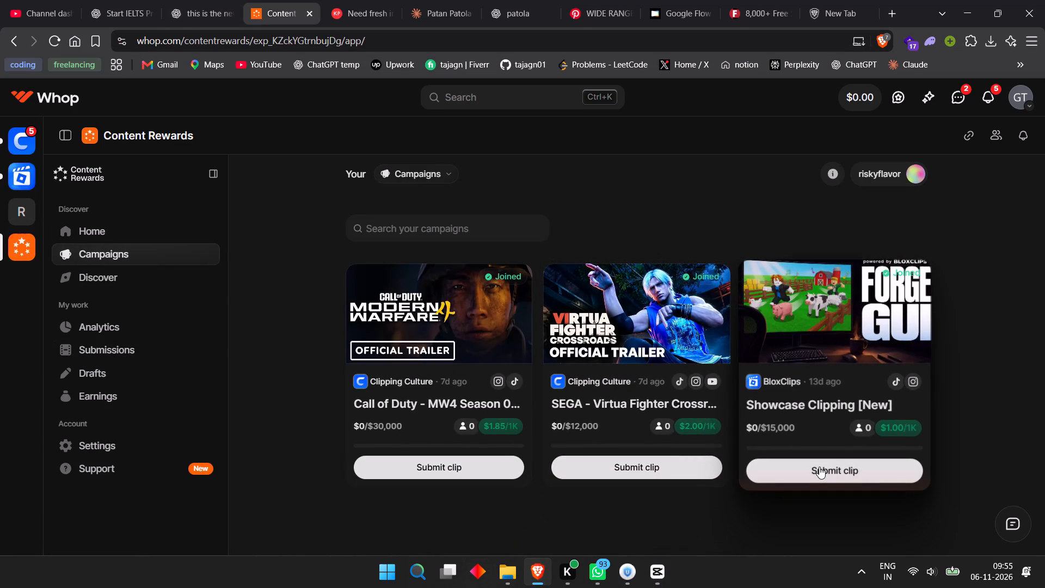
pyautogui.click(642, 464)
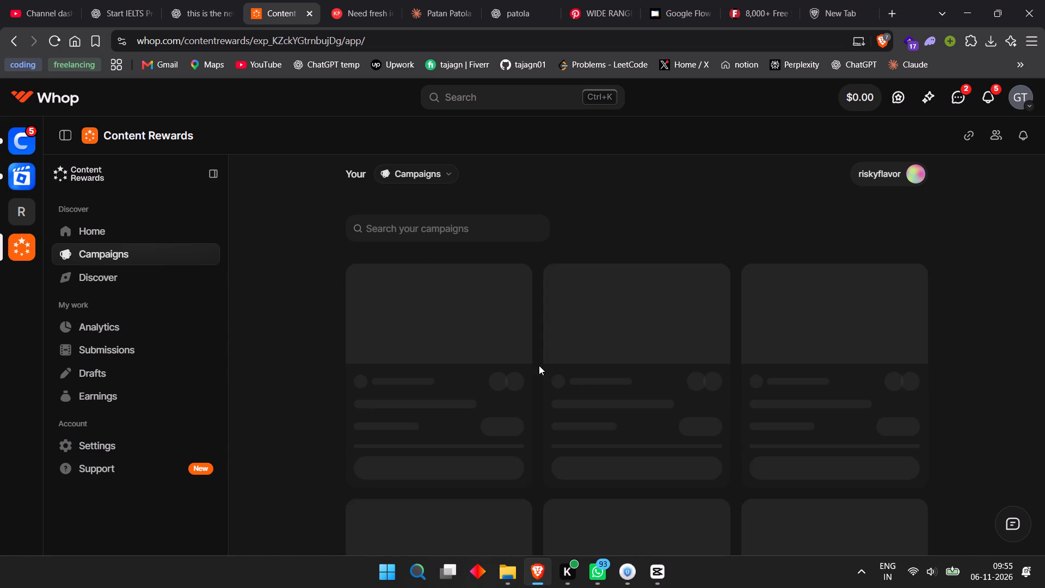
pyautogui.scroll(-7, 541, 365)
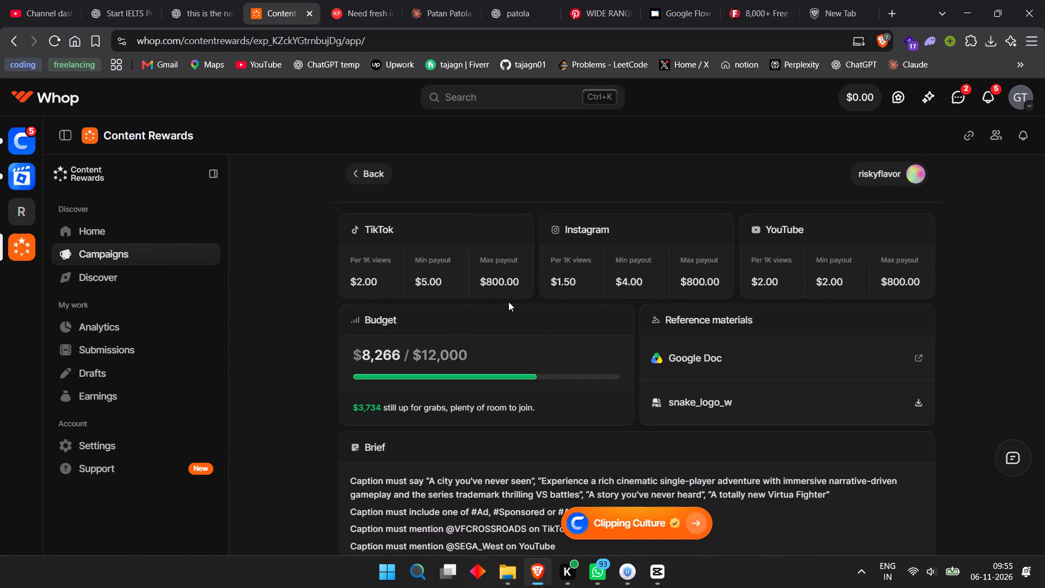
# Go back to your campaigns, open Showcase Clipping [New], and open its Google Doc reference material.
pyautogui.click(373, 167)
pyautogui.click(862, 477)
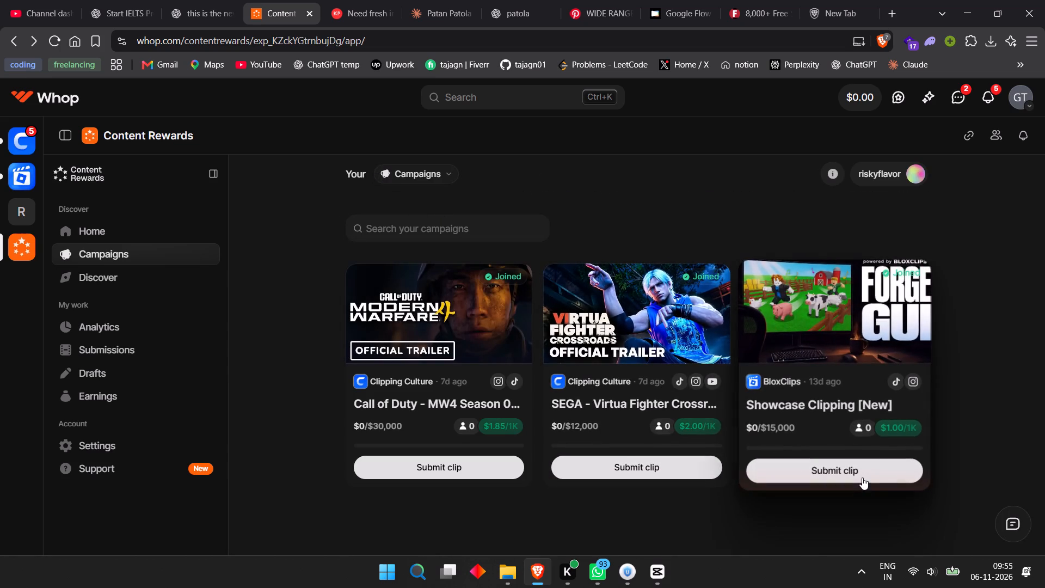
pyautogui.scroll(-6, 544, 375)
pyautogui.scroll(-4, 533, 331)
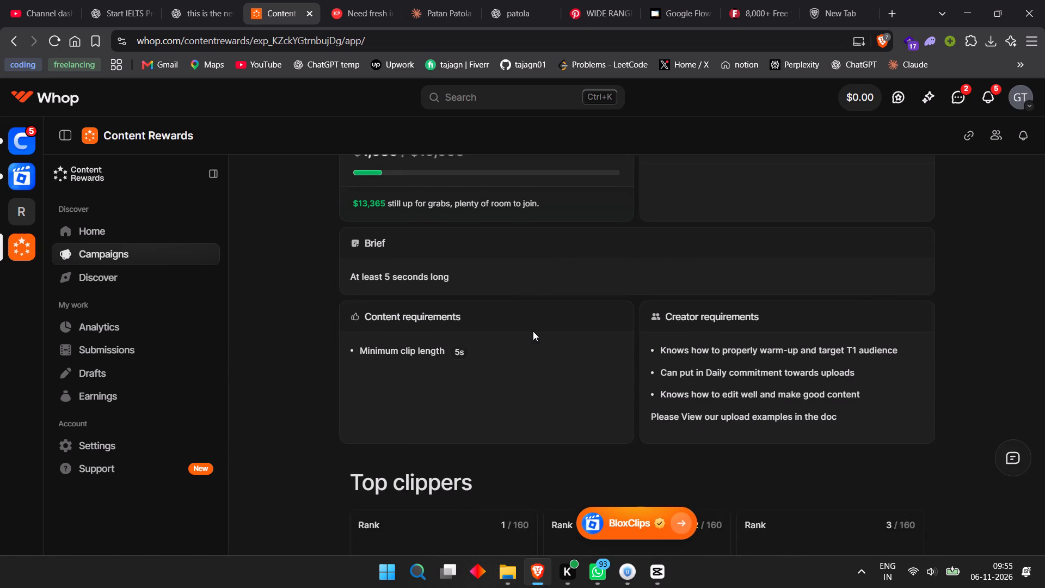
pyautogui.scroll(7, 533, 331)
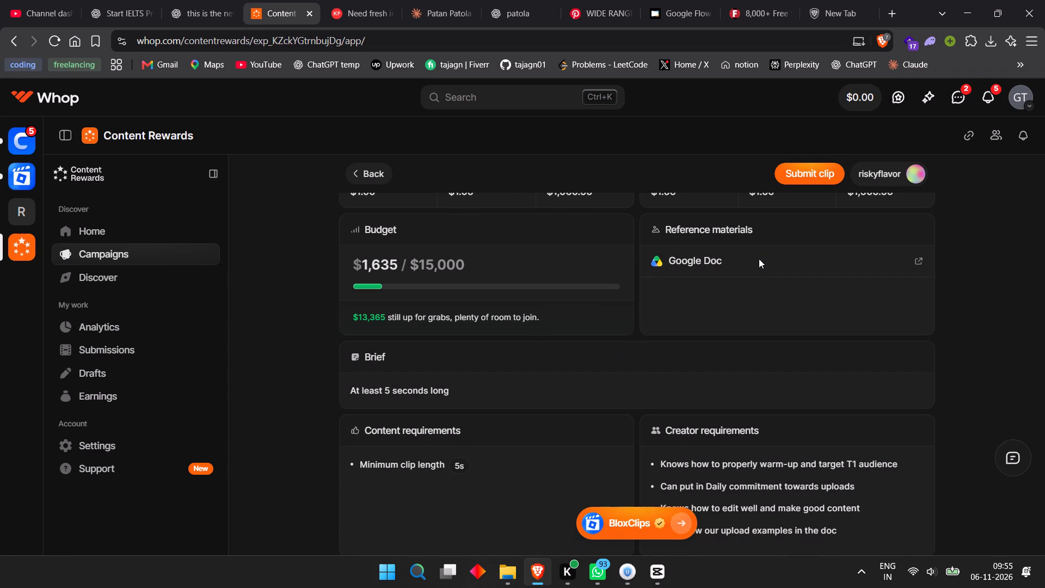
pyautogui.click(759, 258)
pyautogui.click(740, 400)
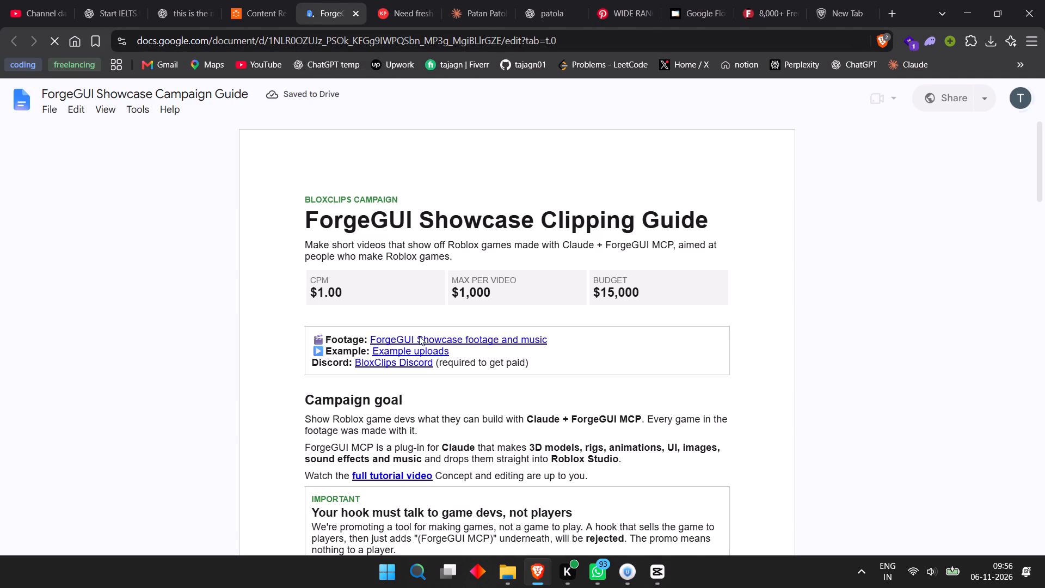
# Follow the guide's ForgeGUI Showcase footage and music link to the BloxClips footage library.
pyautogui.click(416, 339)
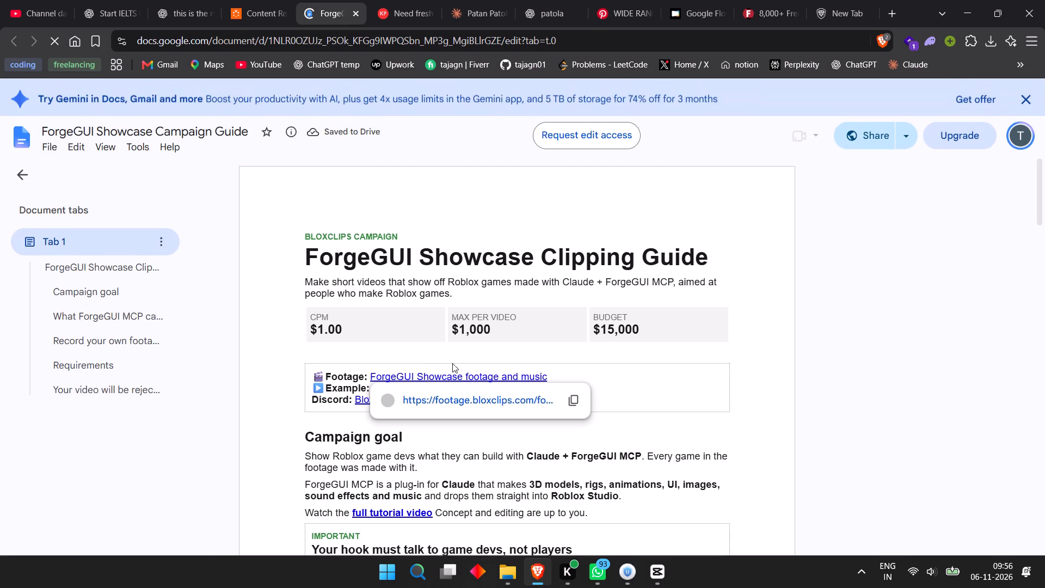
pyautogui.click(493, 397)
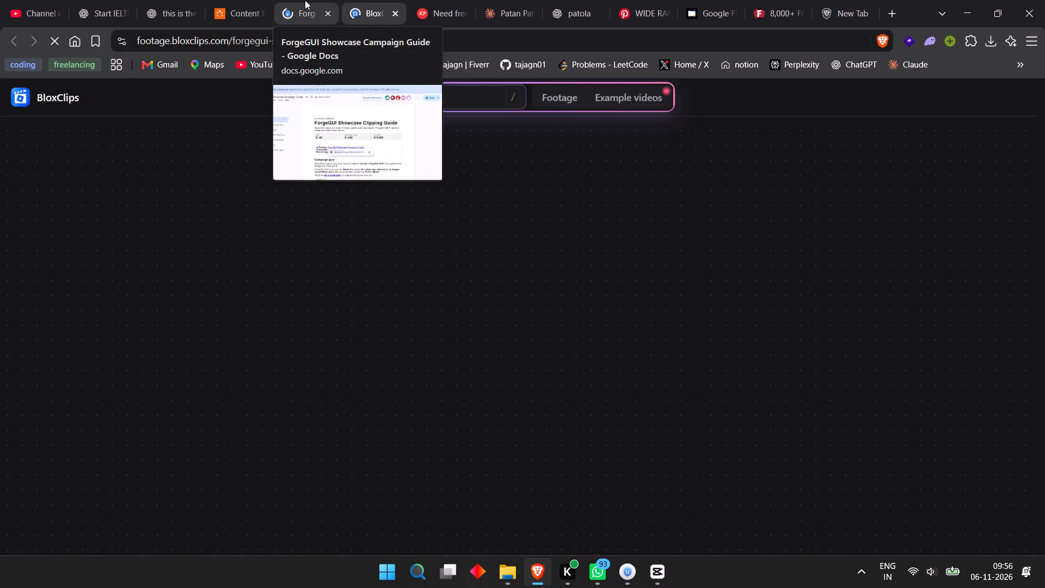
pyautogui.click(305, 0)
pyautogui.click(368, 0)
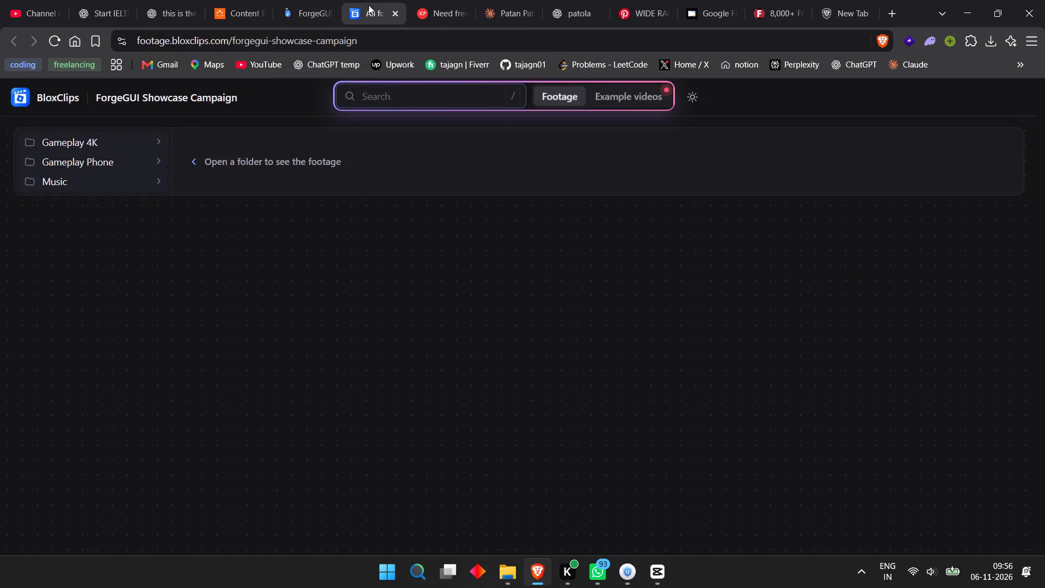
# Open the Abyss Station folder under Gameplay Phone and save the Abyss Station 15 clip to Downloads.
pyautogui.click(107, 157)
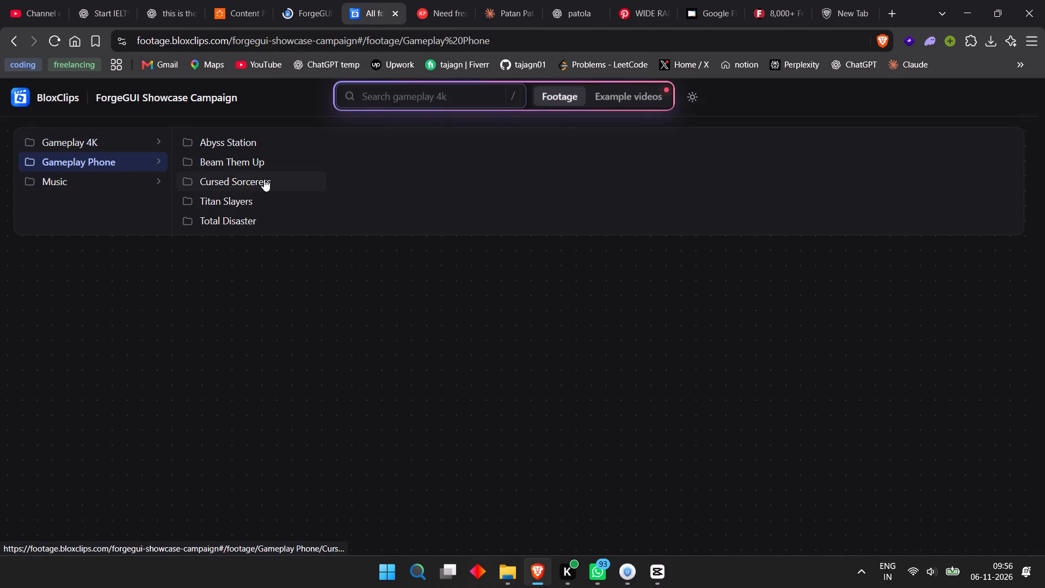
pyautogui.click(263, 148)
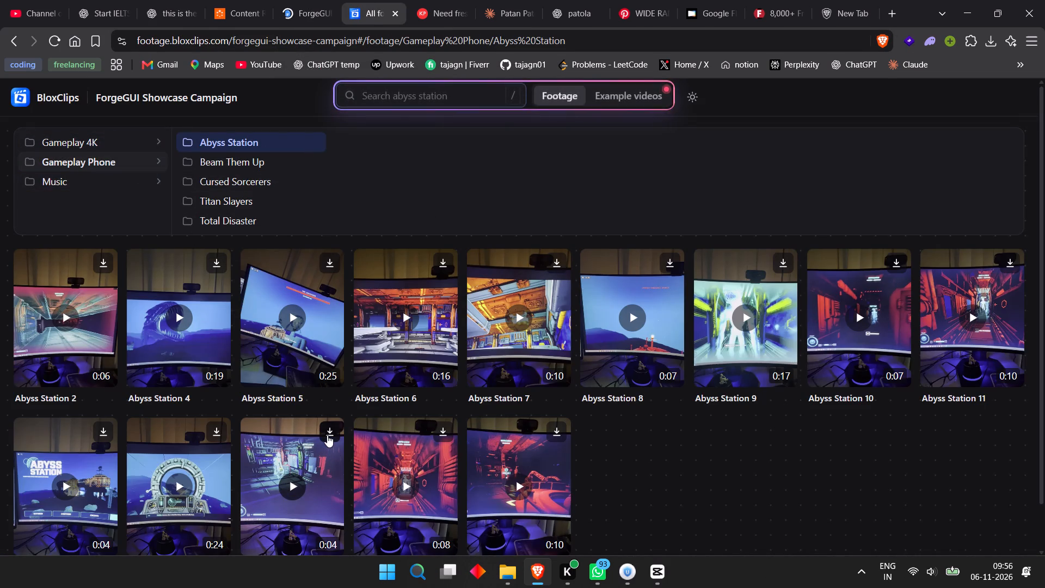
pyautogui.click(327, 435)
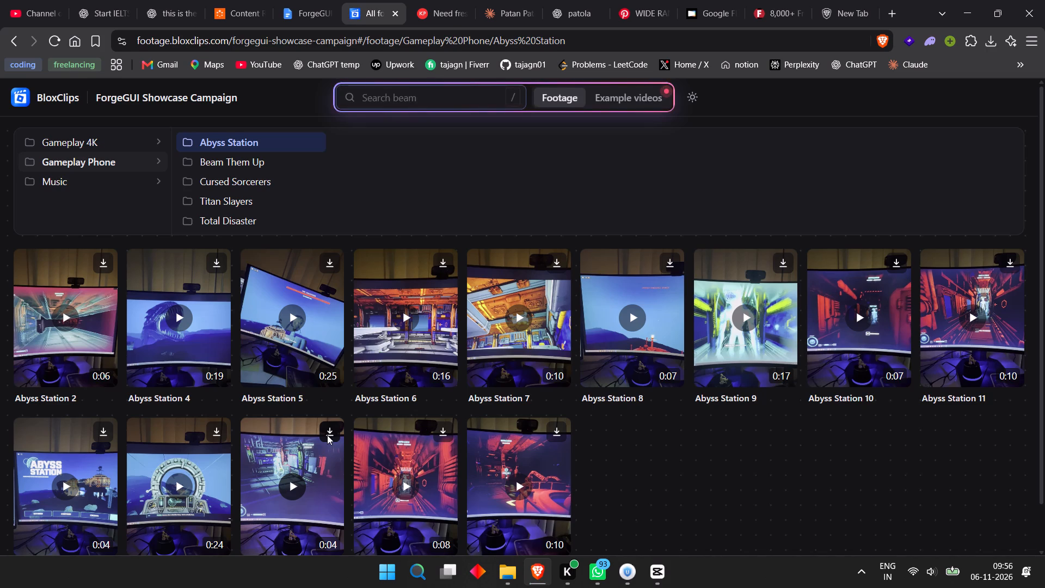
pyautogui.click(910, 530)
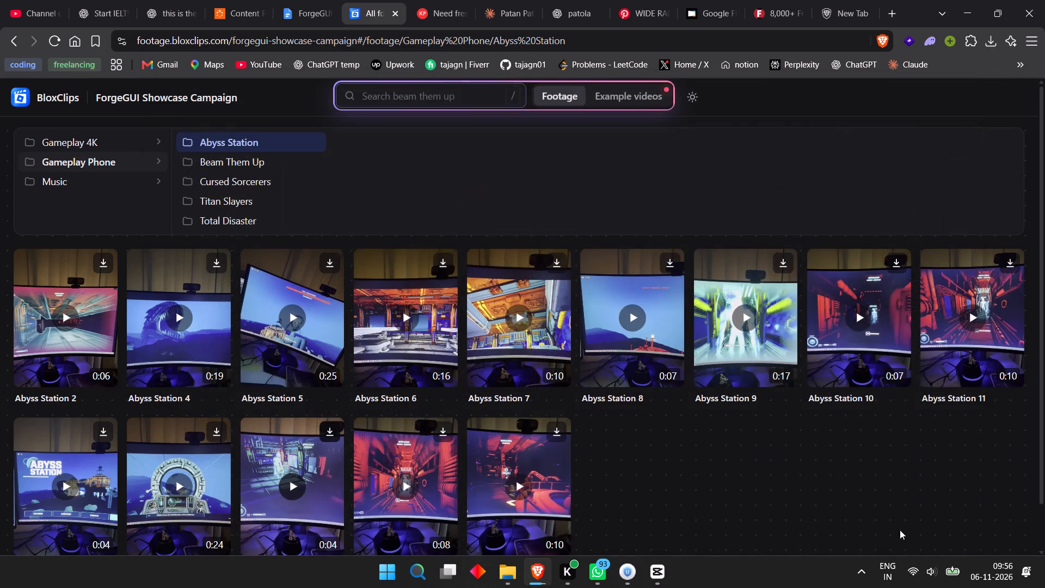
# Look through the Beam Them Up phone footage and save Beam Them Up 9 to Downloads.
pyautogui.click(250, 162)
pyautogui.scroll(-2, 403, 348)
pyautogui.scroll(1, 501, 346)
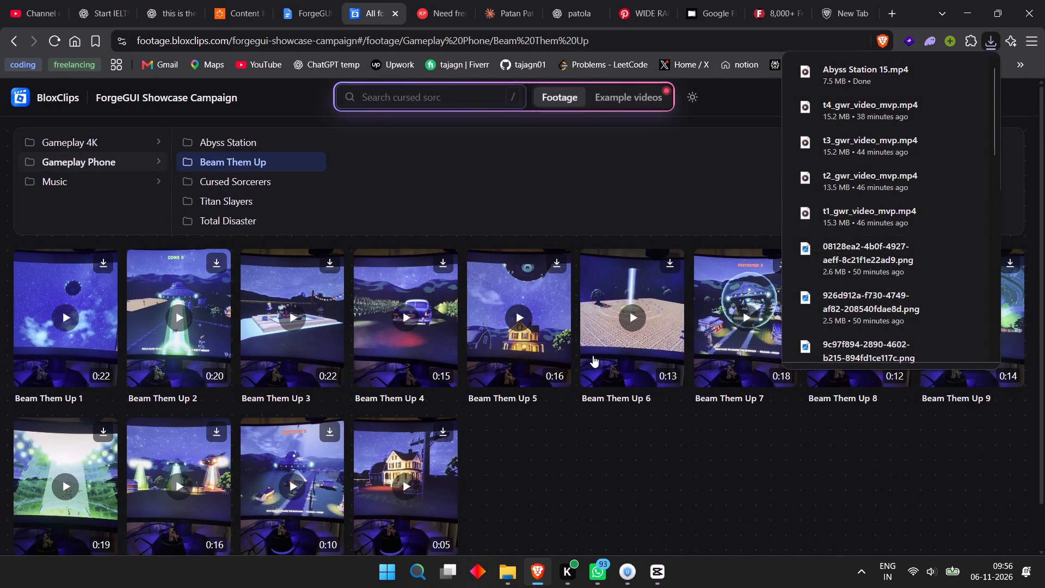
pyautogui.click(821, 491)
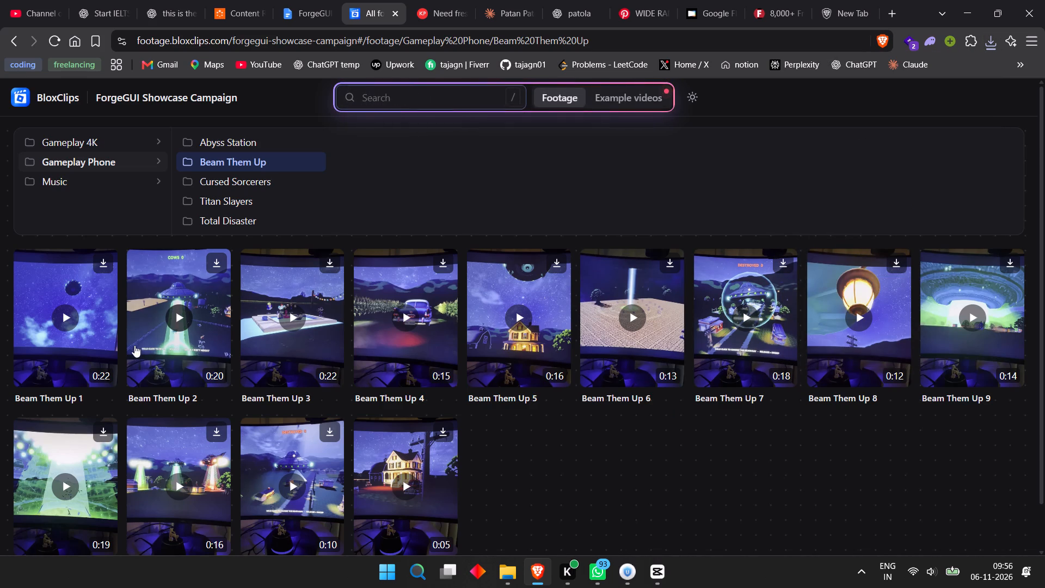
pyautogui.scroll(-5, 224, 310)
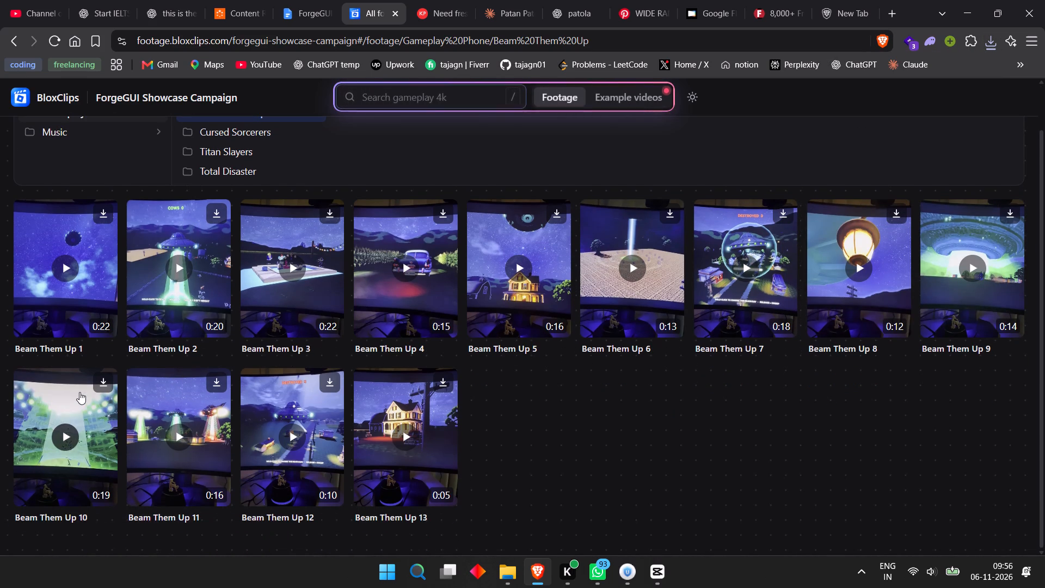
pyautogui.click(1013, 217)
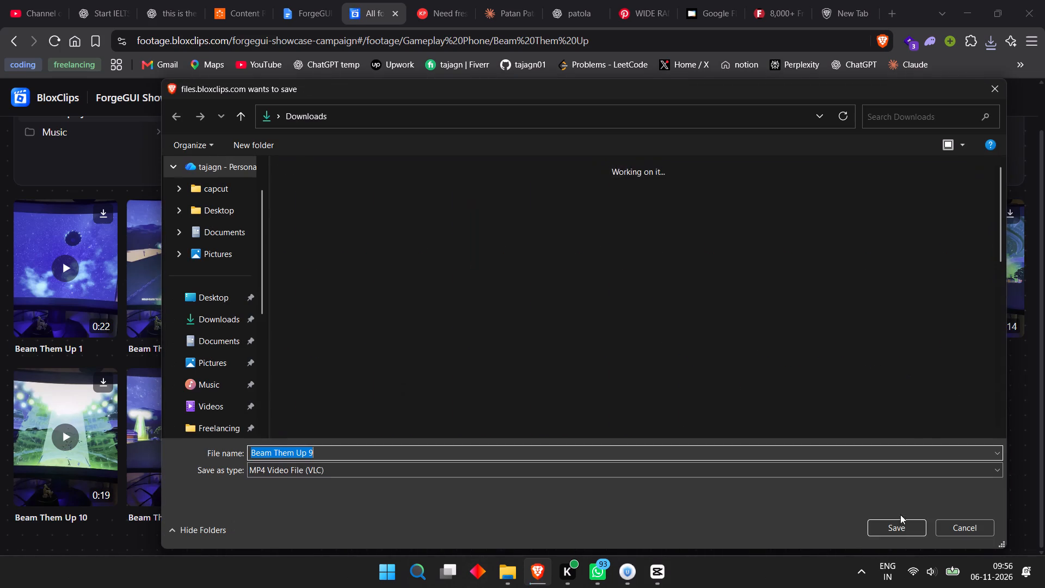
pyautogui.click(890, 527)
# Open the Cursed Sorcerers folder, preview clips 6 and 7, and save Cursed Sorcerers 7 to Downloads.
pyautogui.click(229, 137)
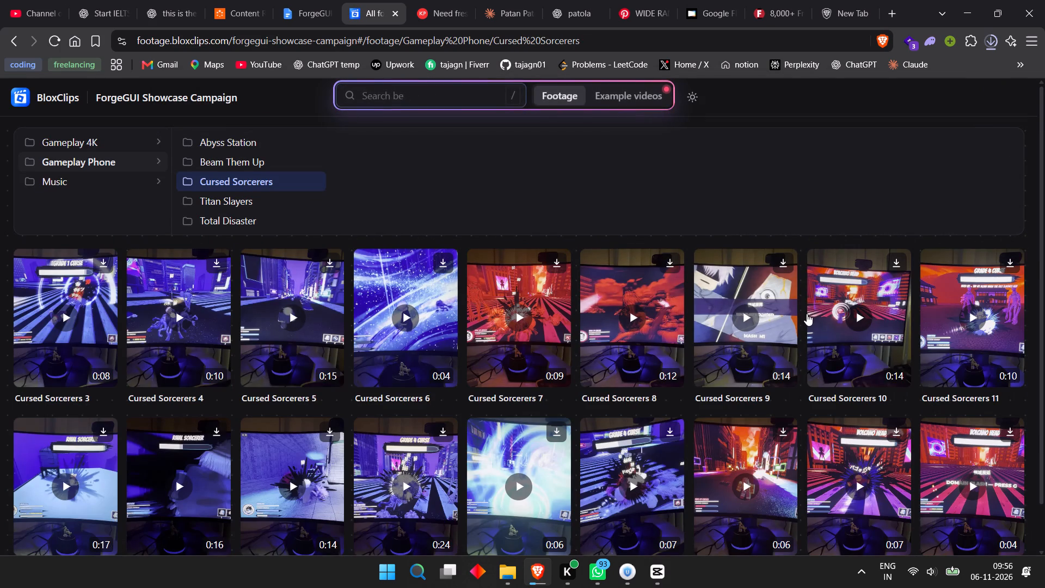
pyautogui.click(389, 302)
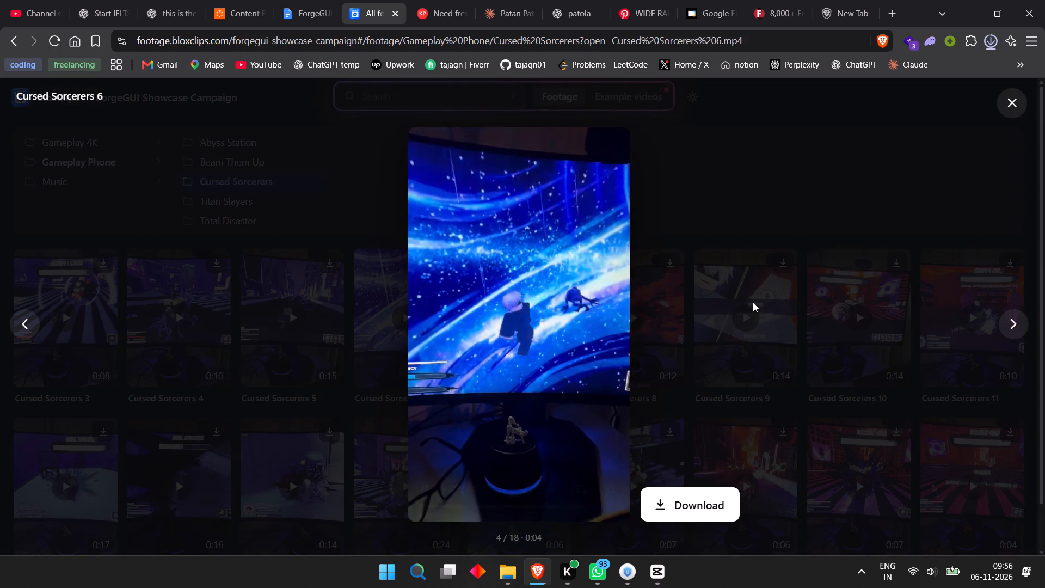
pyautogui.click(753, 302)
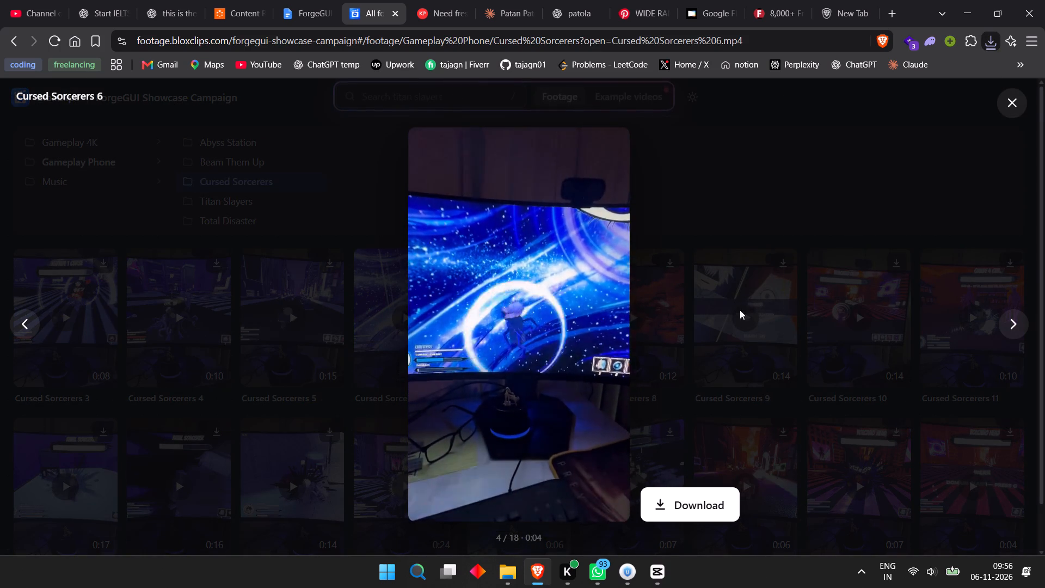
pyautogui.click(524, 326)
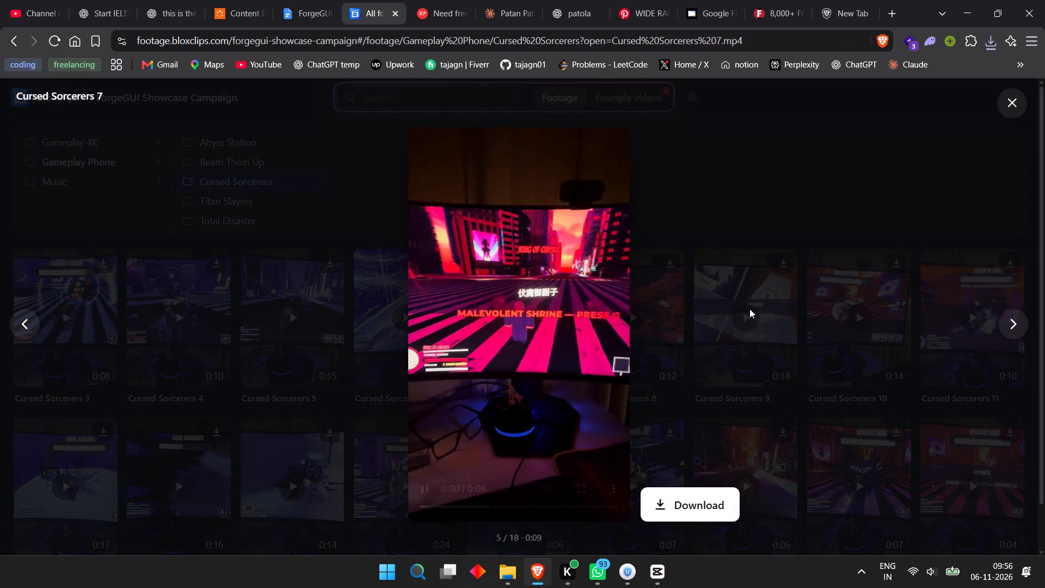
pyautogui.click(749, 309)
pyautogui.click(555, 256)
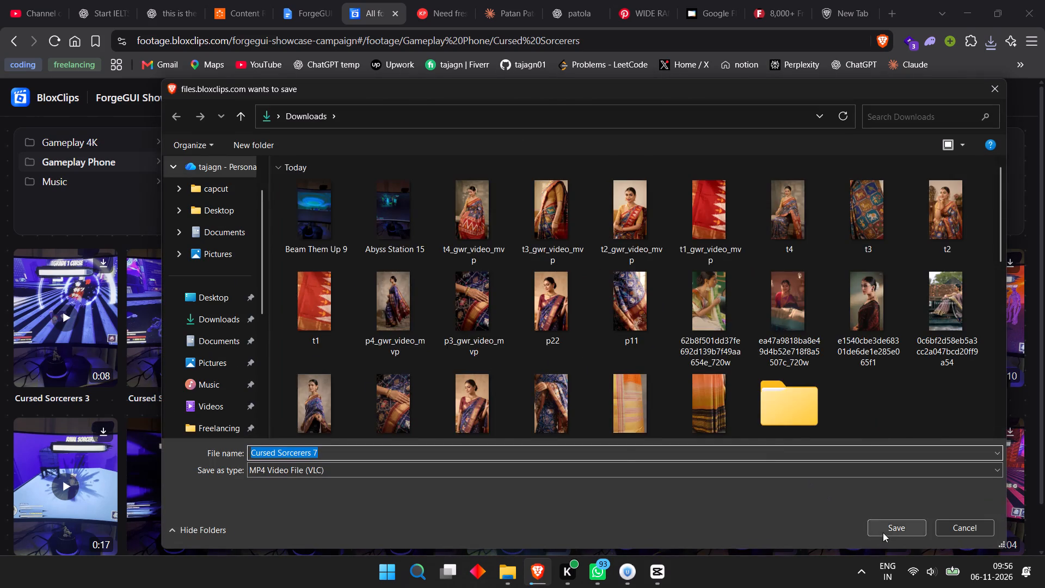
pyautogui.click(882, 533)
# Open the Titan Slayers folder, preview clips 5, 1 and 14, and save Titan Slayers 14 to Downloads.
pyautogui.click(261, 205)
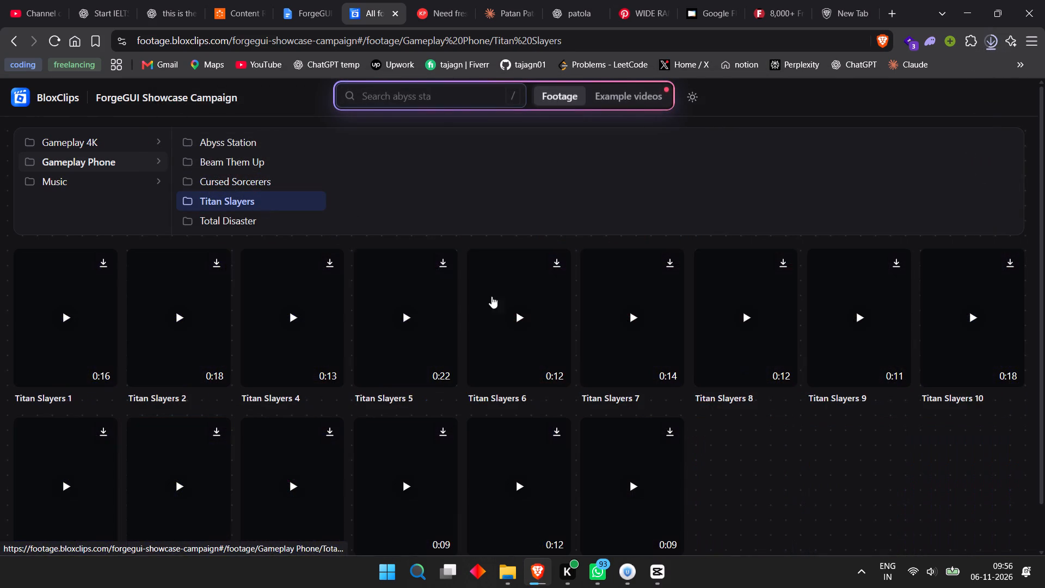
pyautogui.scroll(-2, 624, 332)
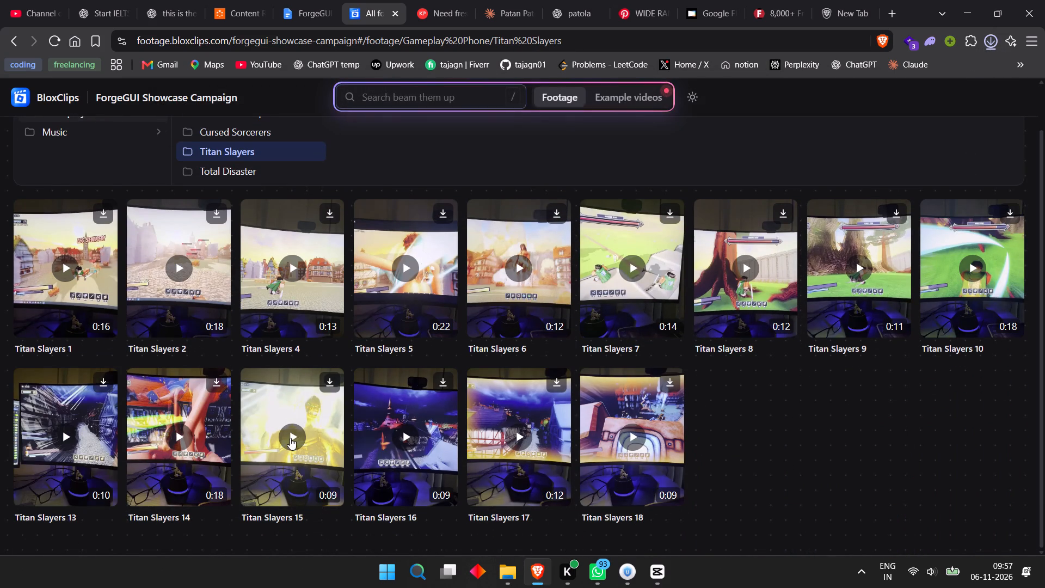
pyautogui.click(409, 263)
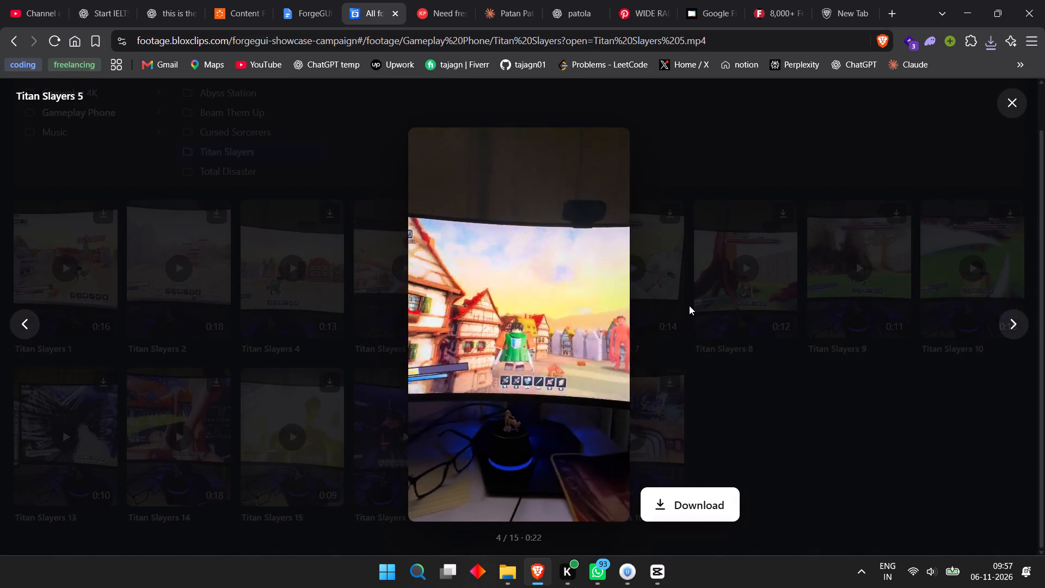
pyautogui.click(689, 305)
pyautogui.click(53, 265)
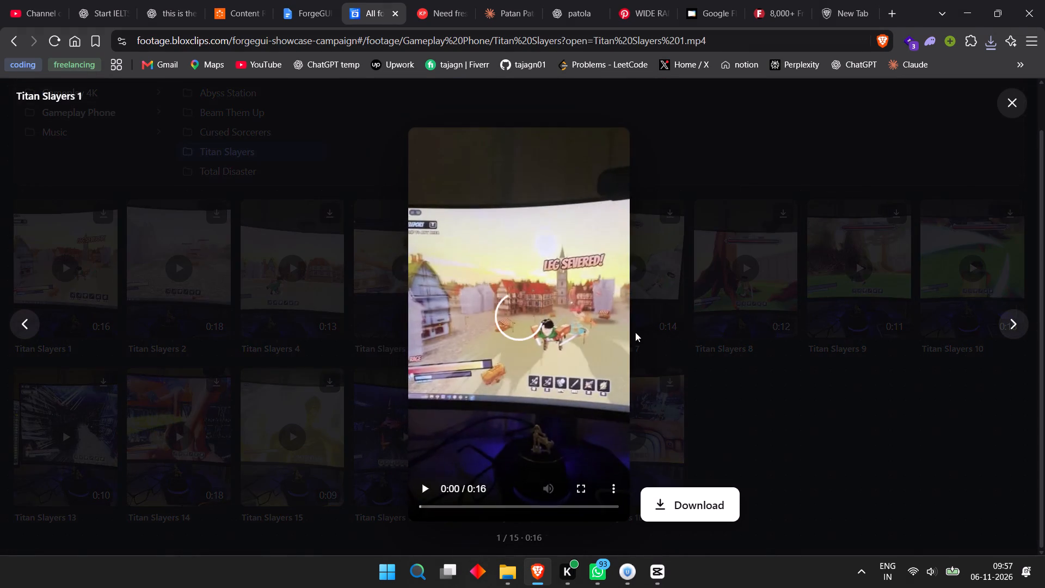
pyautogui.click(781, 325)
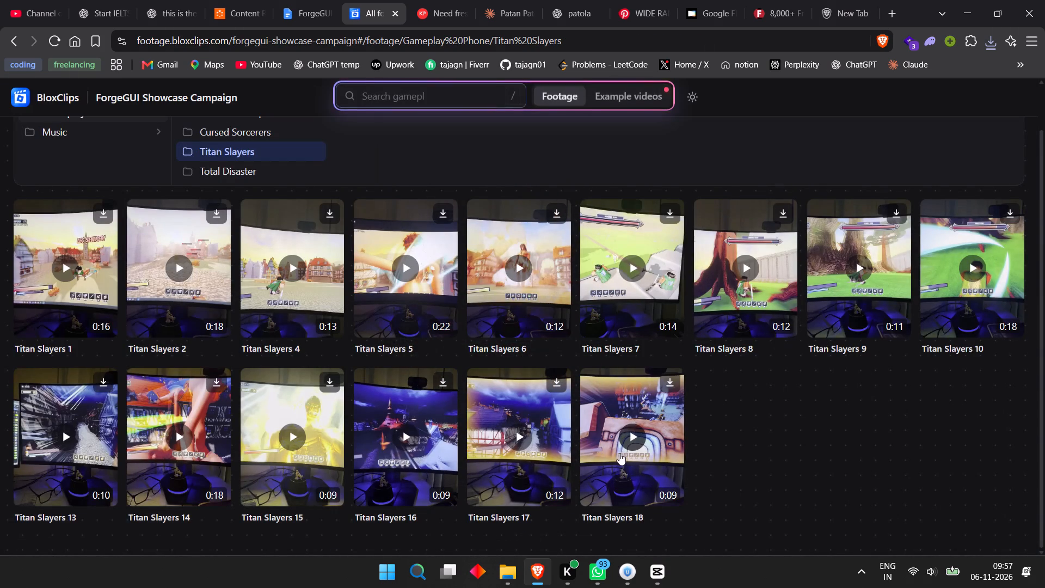
pyautogui.click(159, 443)
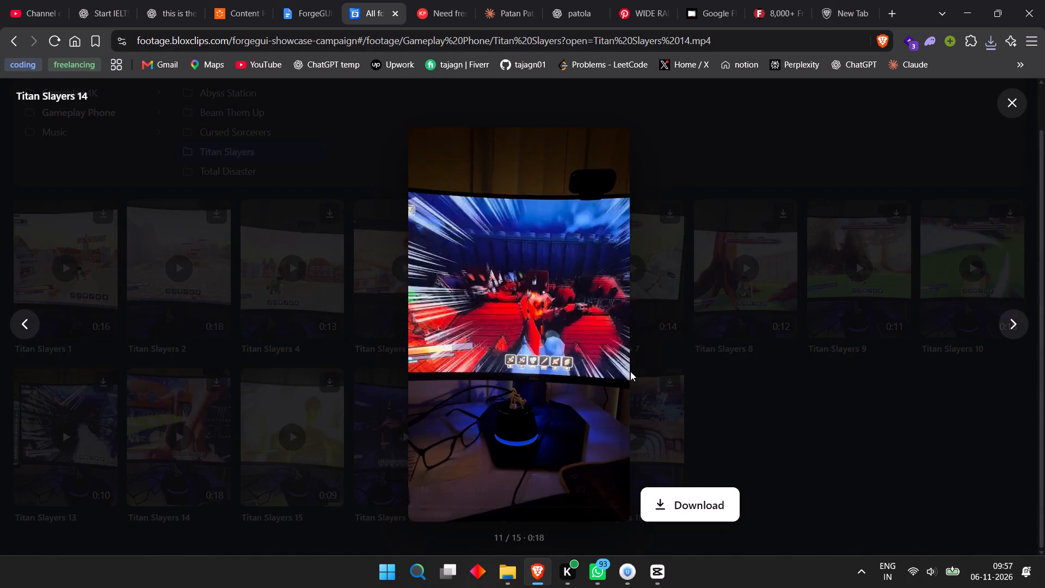
pyautogui.click(710, 508)
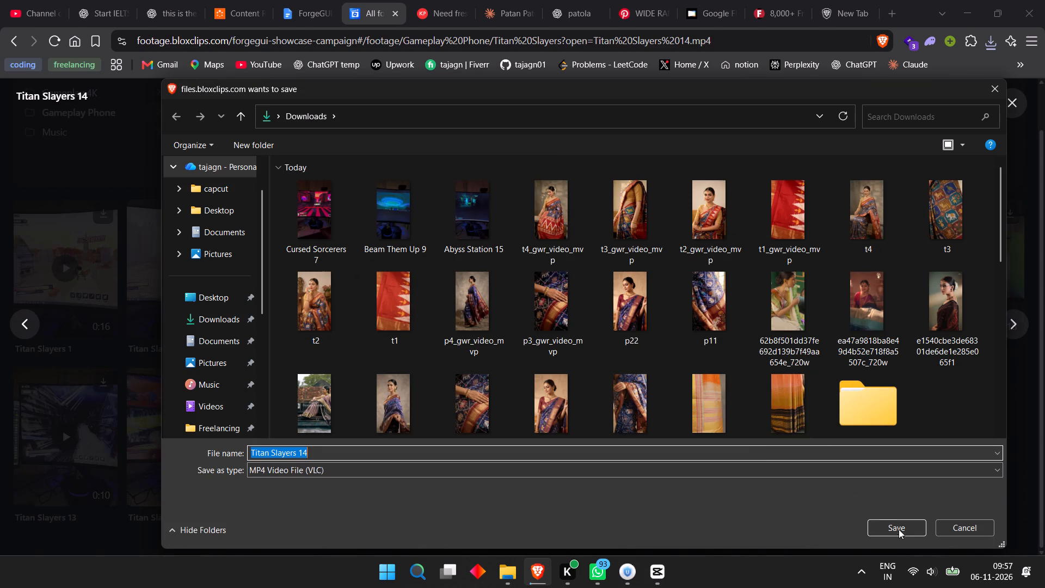
pyautogui.click(901, 531)
pyautogui.click(769, 348)
# Open the Total Disaster folder and look through its gameplay clips.
pyautogui.click(244, 169)
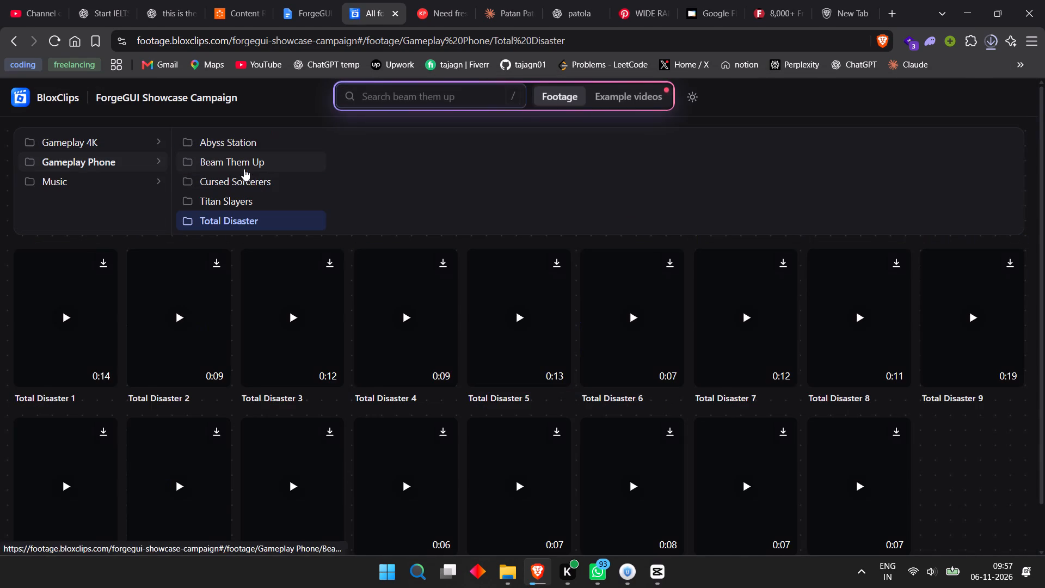
pyautogui.scroll(-4, 685, 347)
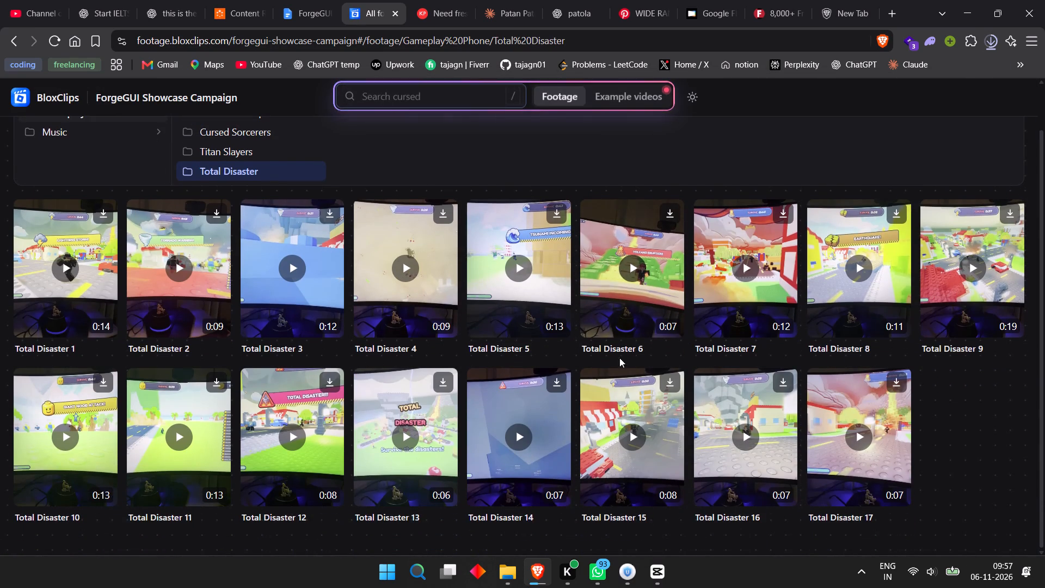
# Create a new CapCut project and import Titan Slayers 14, Cursed Sorcerers 7, Beam Them Up 9 and Abyss Station 15 from Downloads.
pyautogui.click(659, 565)
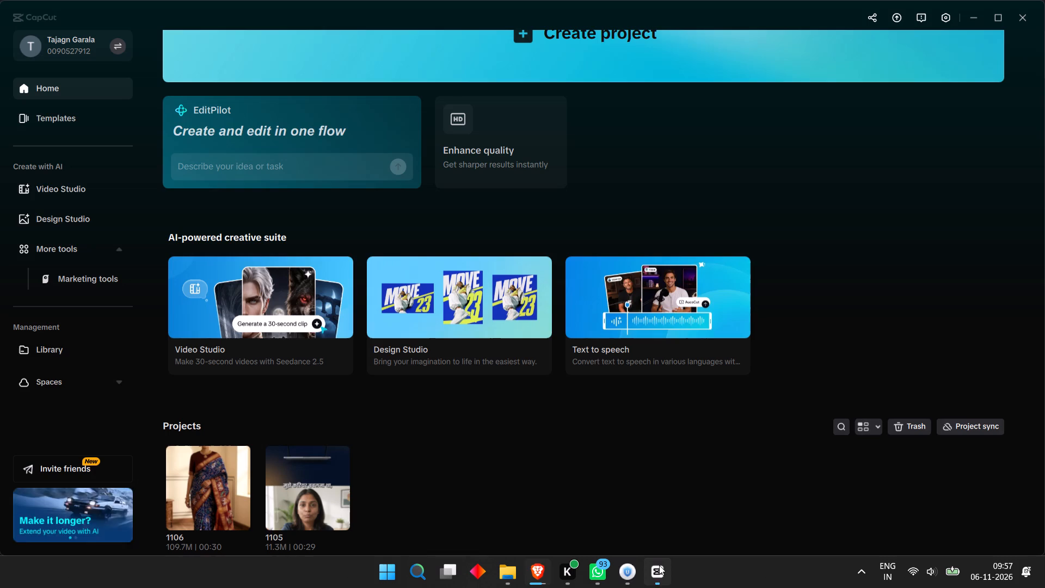
pyautogui.click(520, 37)
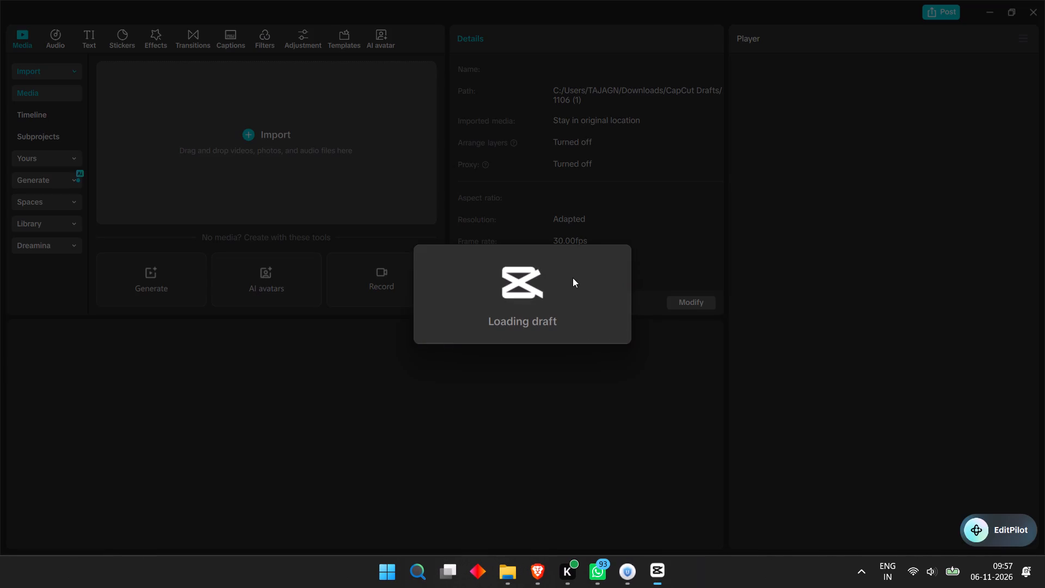
pyautogui.click(253, 139)
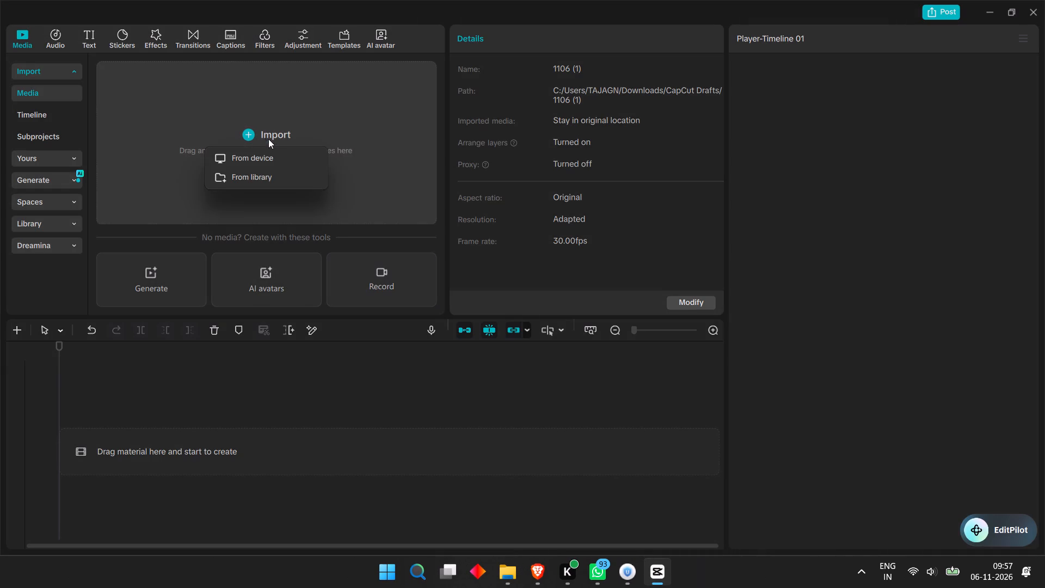
pyautogui.click(265, 154)
pyautogui.click(167, 136)
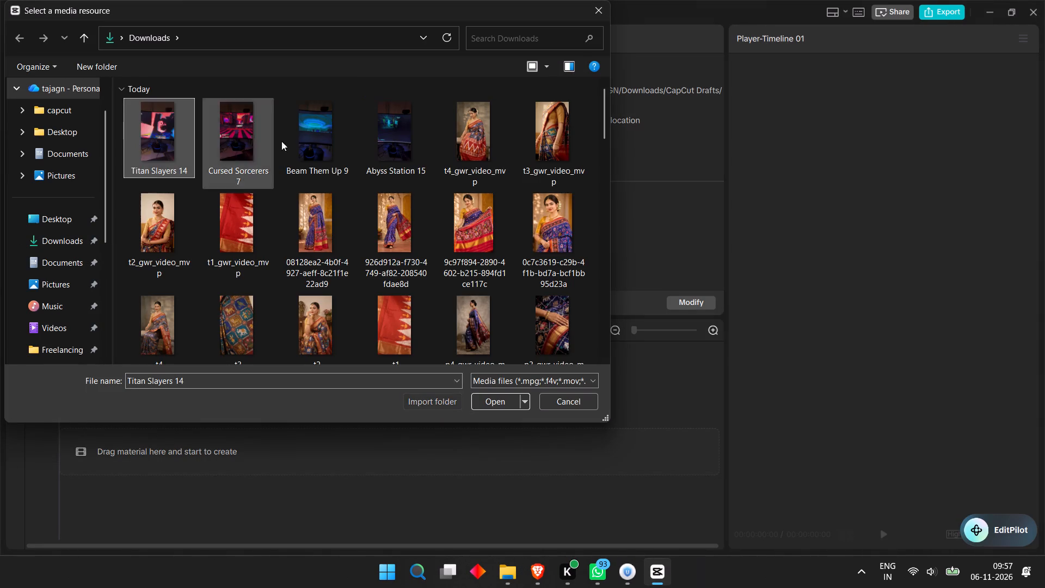
pyautogui.keyDown('shift'); pyautogui.click(404, 129); pyautogui.keyUp('shift')
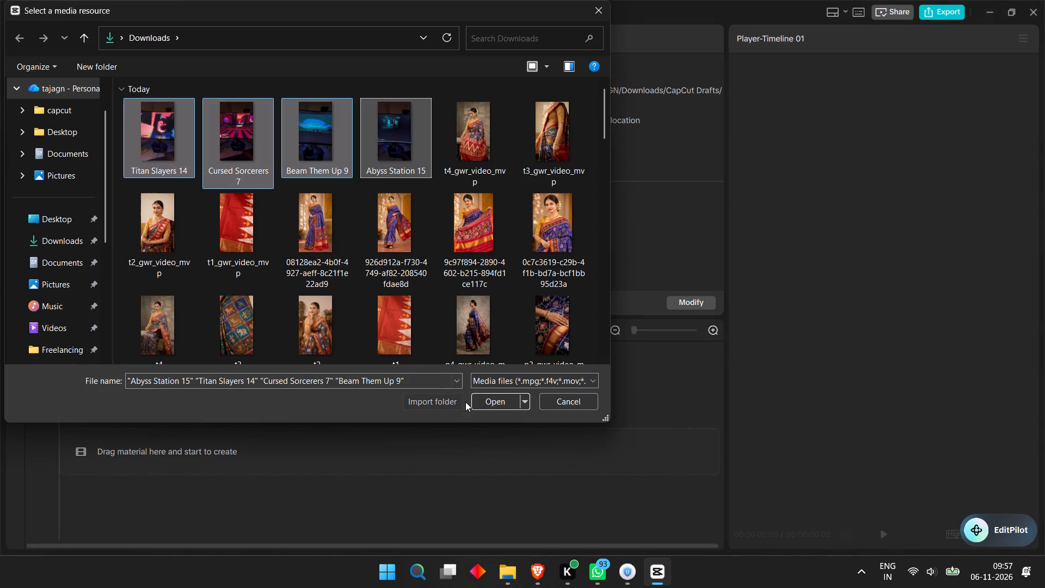
pyautogui.click(507, 400)
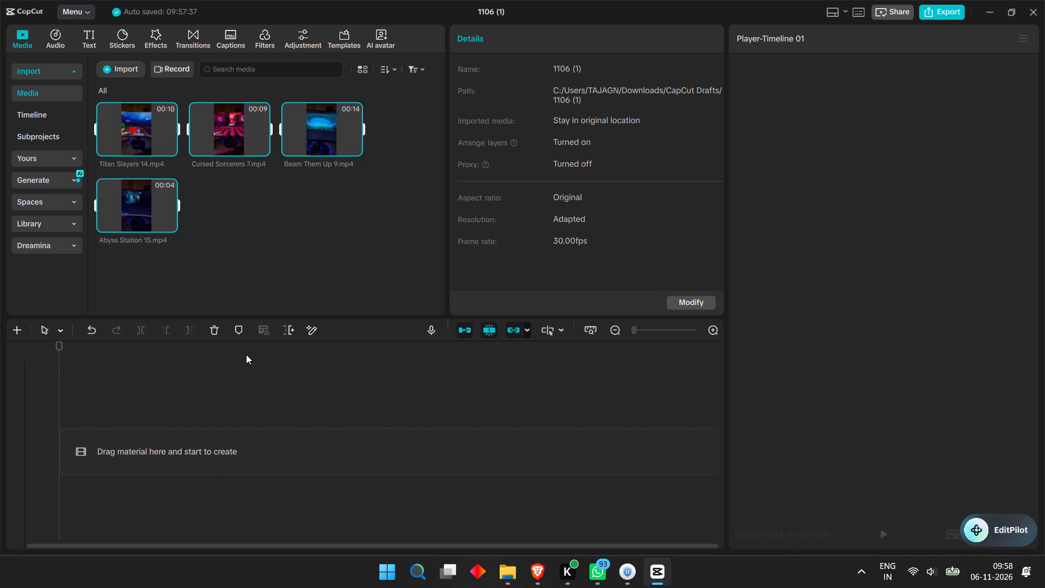
pyautogui.click(452, 464)
# Switch to the BloxClips page in Brave and look through the MOST VIRAL, Chill & Vibey, Hype & Upbeat, Phonk & Montagem and Sad & Emotional music folders.
pyautogui.click(527, 571)
pyautogui.click(91, 130)
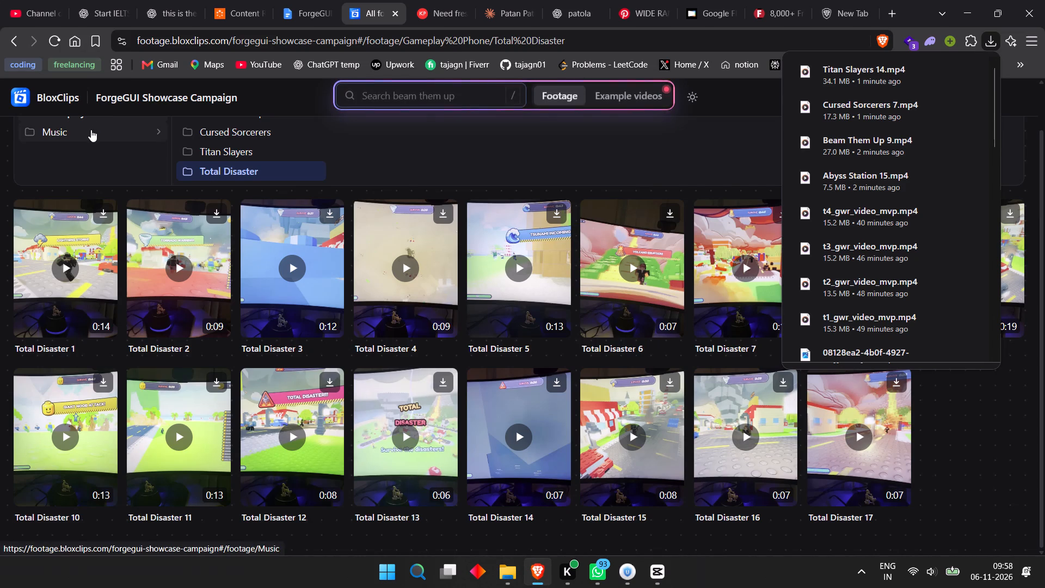
pyautogui.click(251, 146)
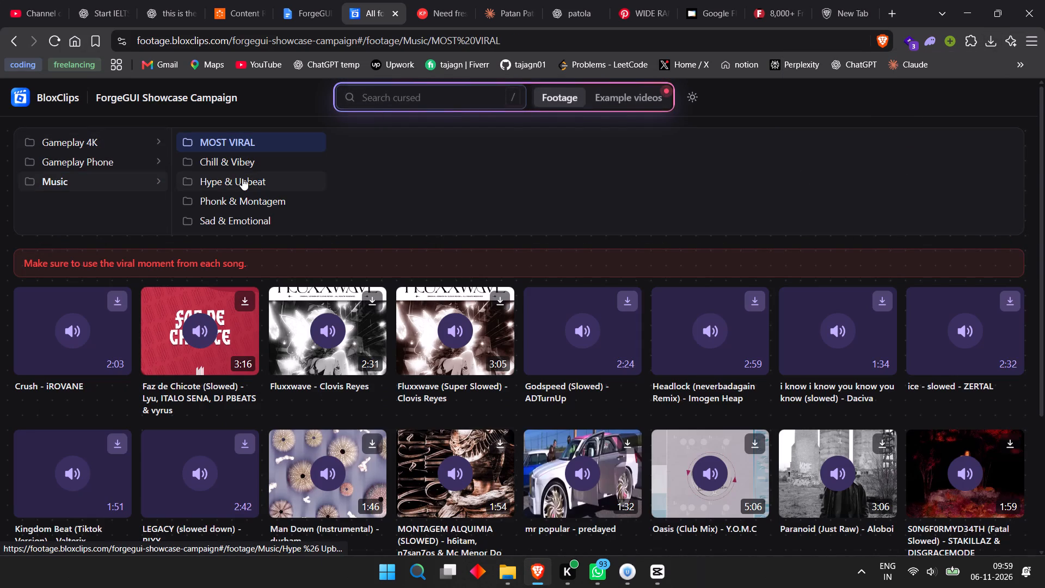
pyautogui.scroll(-7, 563, 391)
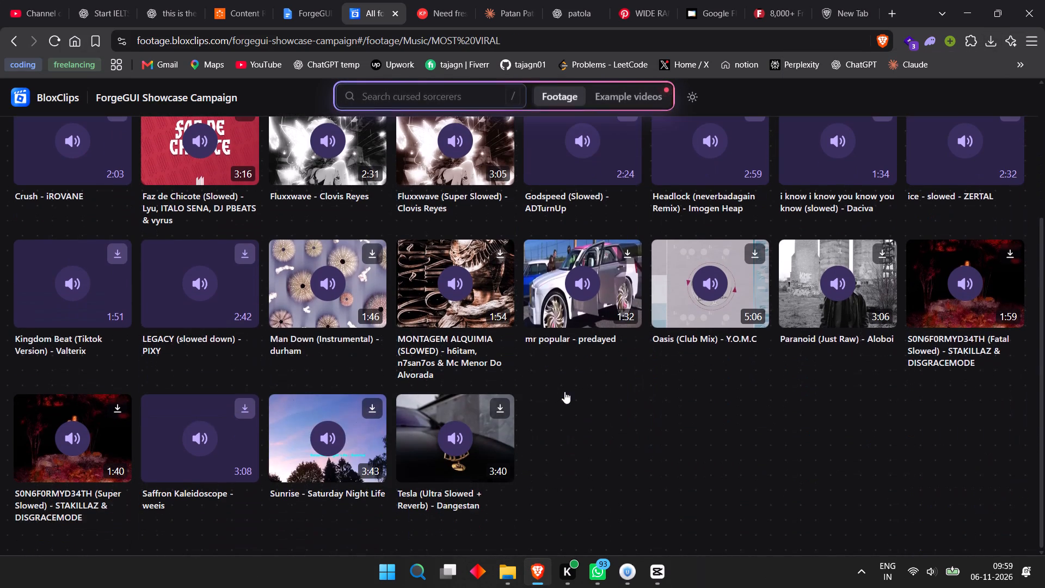
pyautogui.scroll(7, 369, 278)
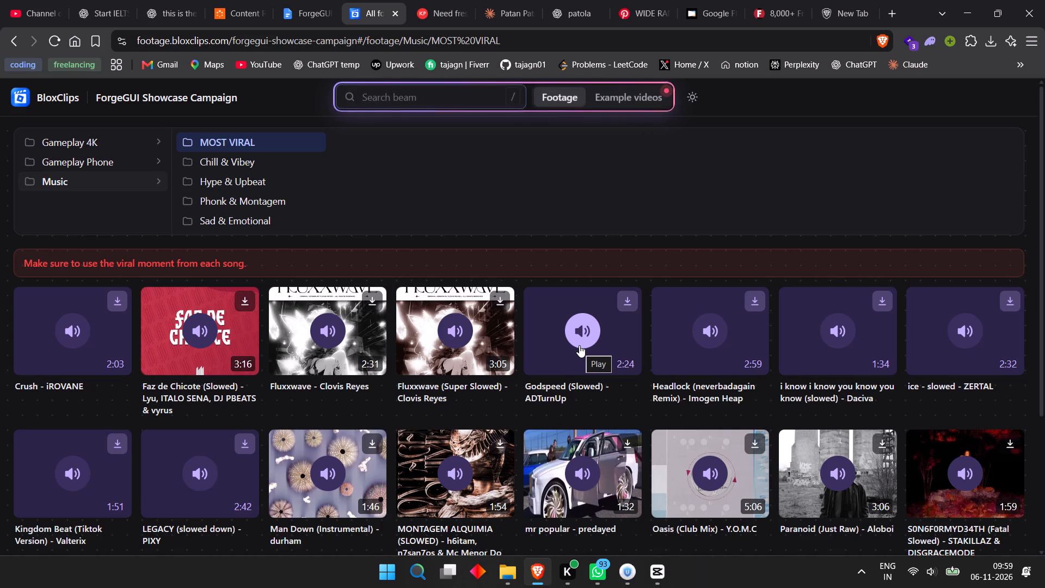
pyautogui.scroll(-4, 579, 345)
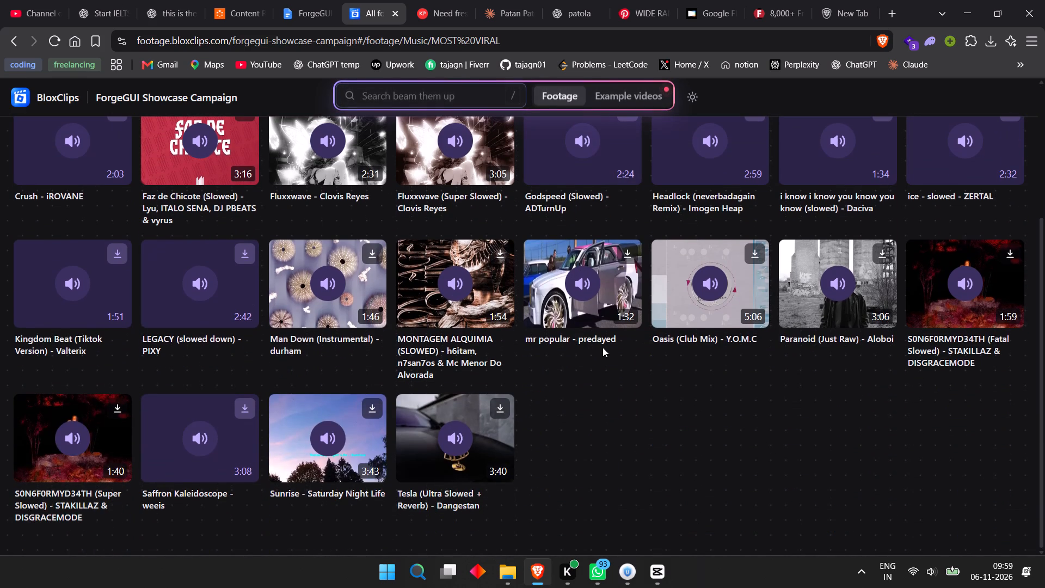
pyautogui.scroll(5, 558, 393)
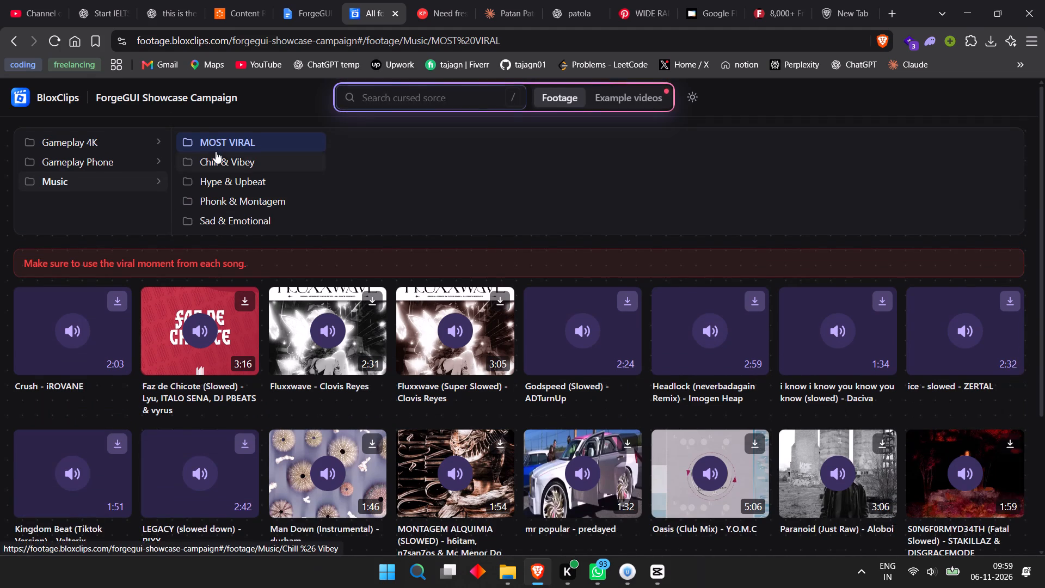
pyautogui.click(216, 151)
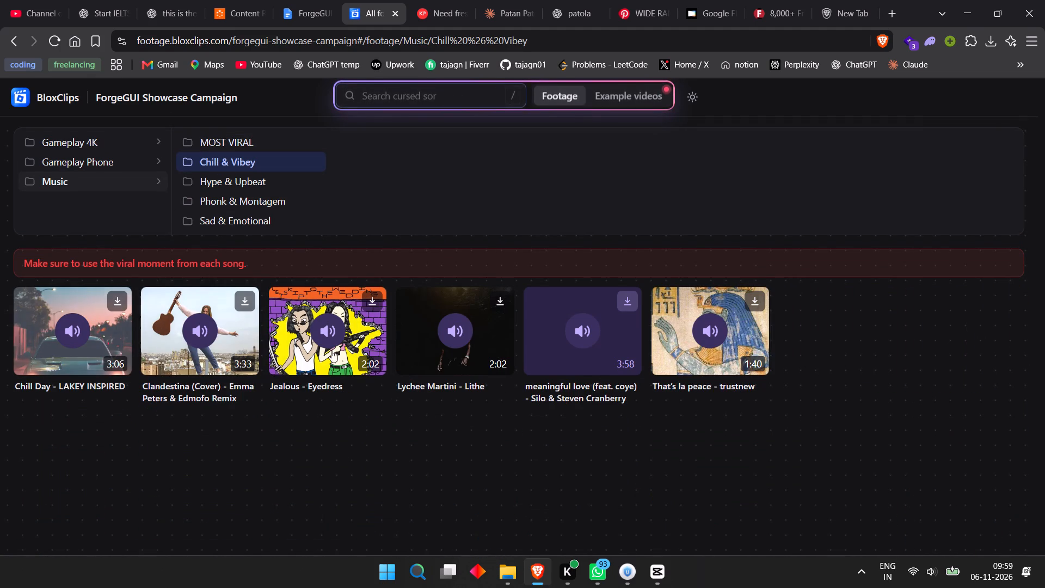
pyautogui.click(232, 179)
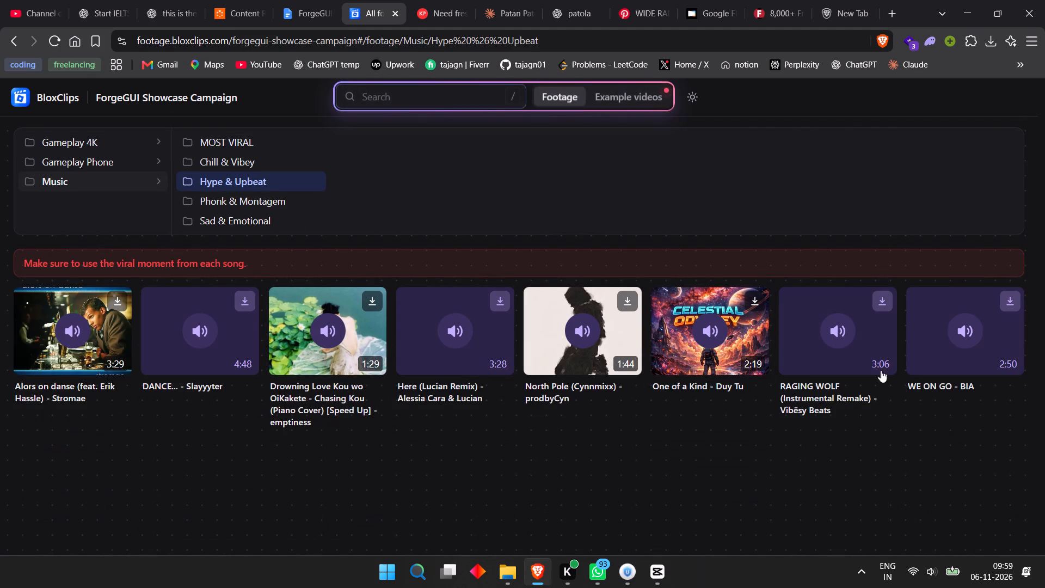
pyautogui.click(263, 201)
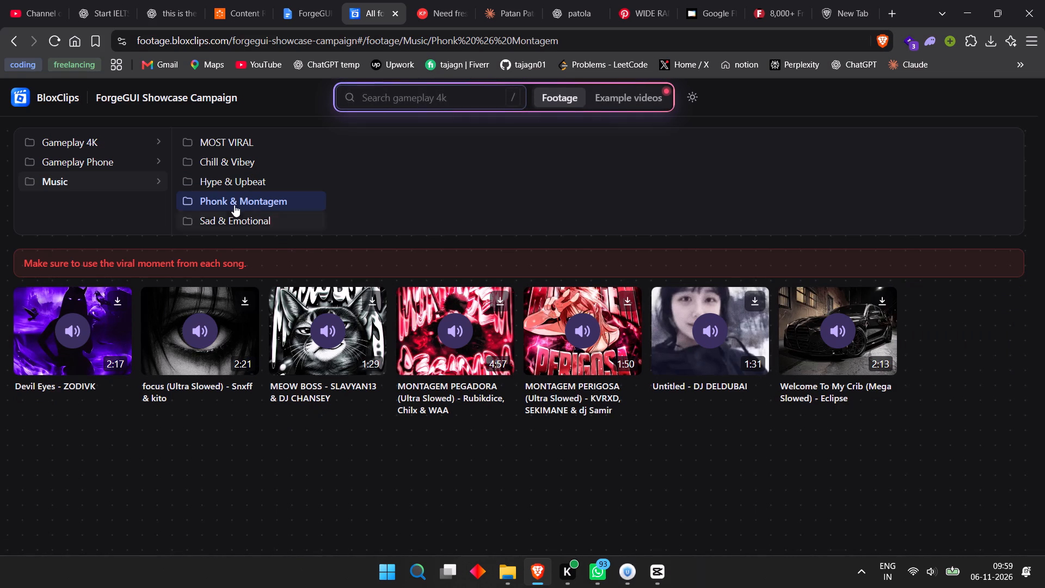
pyautogui.click(227, 225)
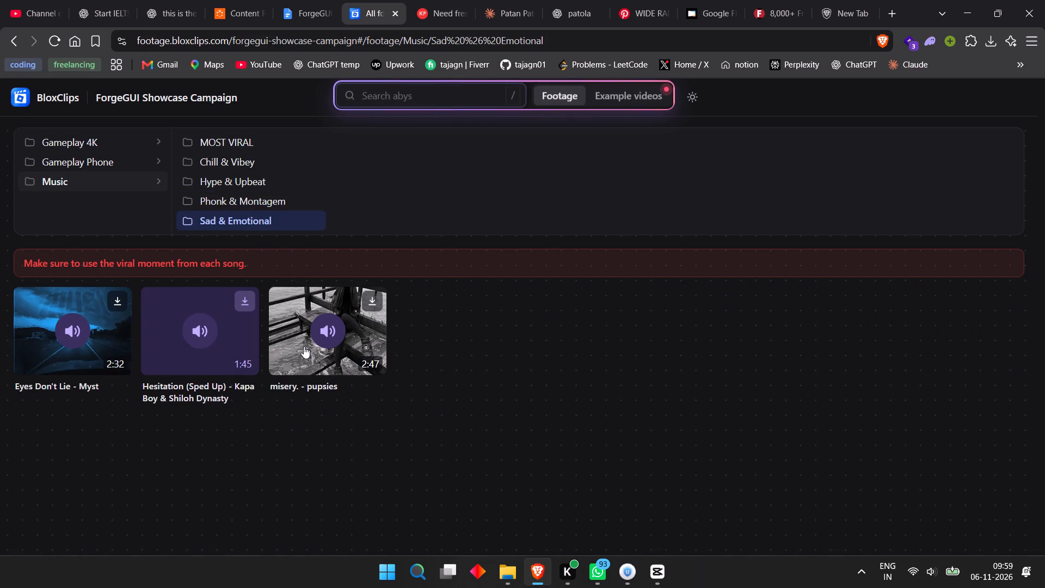
# Reopen the MOST VIRAL folder and preview Godspeed, Crush, Faz de Chicote, Fluxxwave, Tesla, Oasis, mr popular and MONTAGEM ALQUIMIA.
pyautogui.click(231, 143)
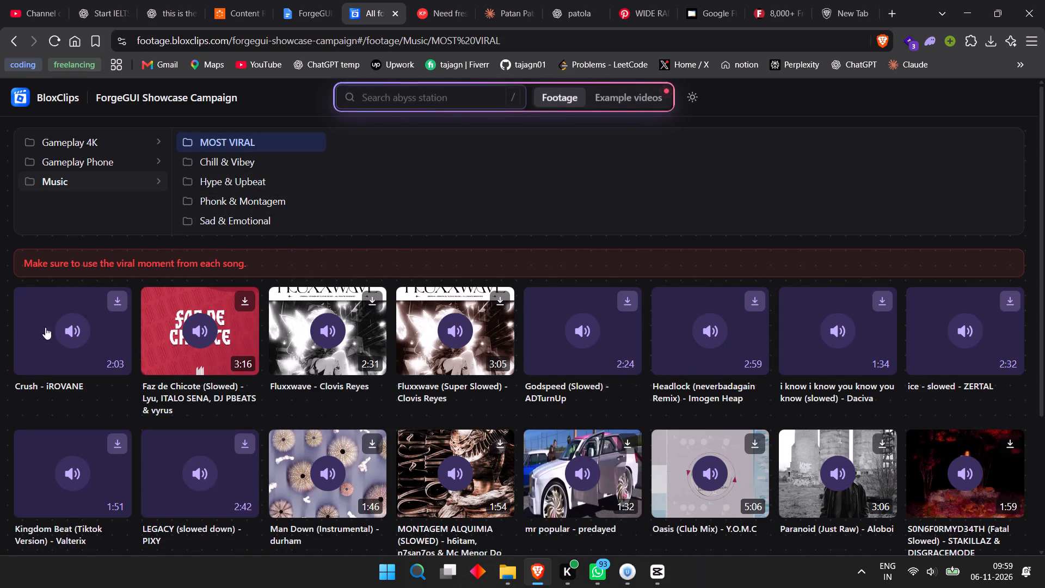
pyautogui.click(583, 343)
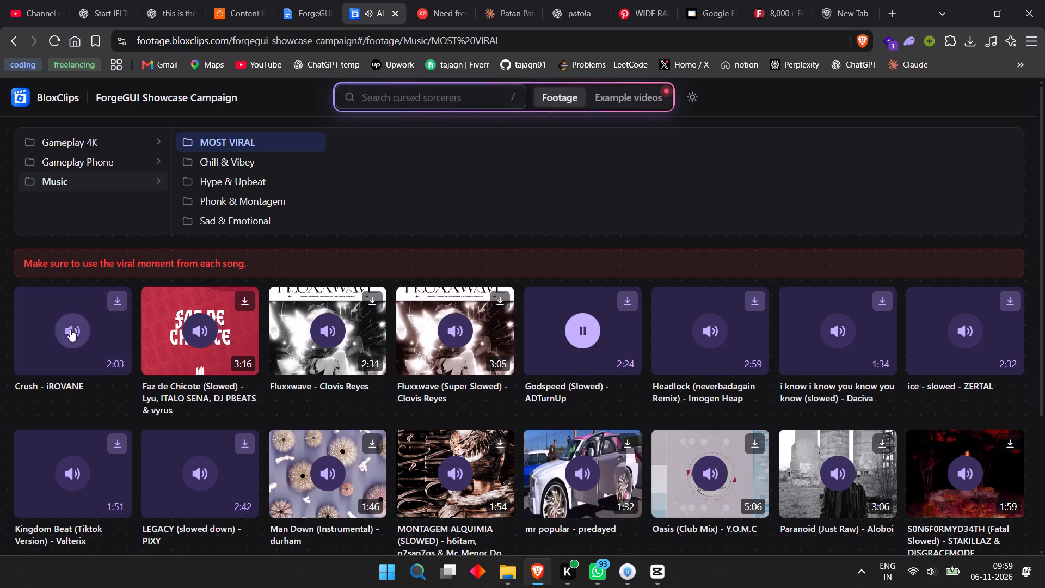
pyautogui.click(51, 330)
pyautogui.click(221, 381)
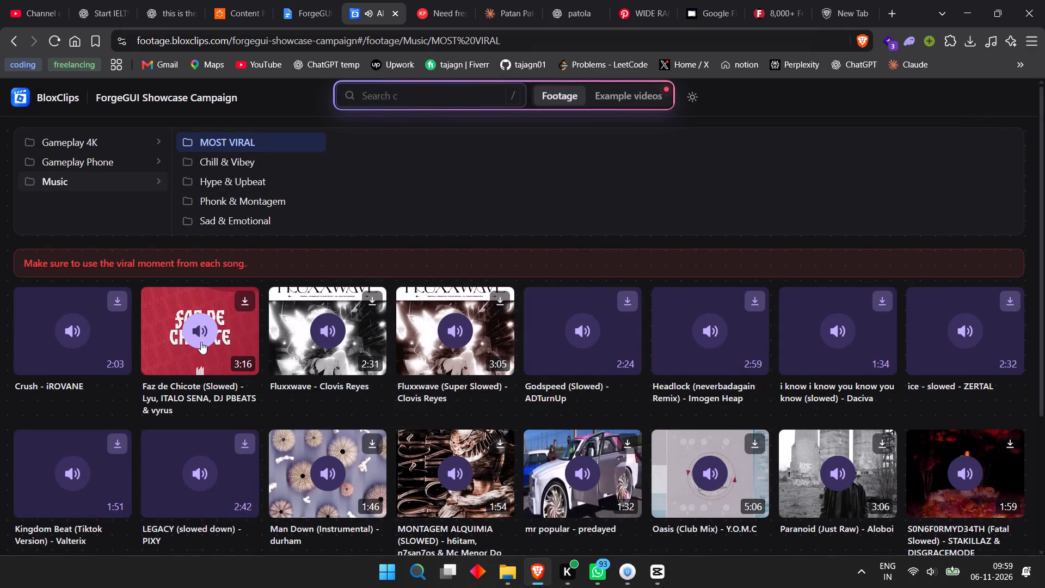
pyautogui.click(201, 342)
pyautogui.scroll(-1, 216, 336)
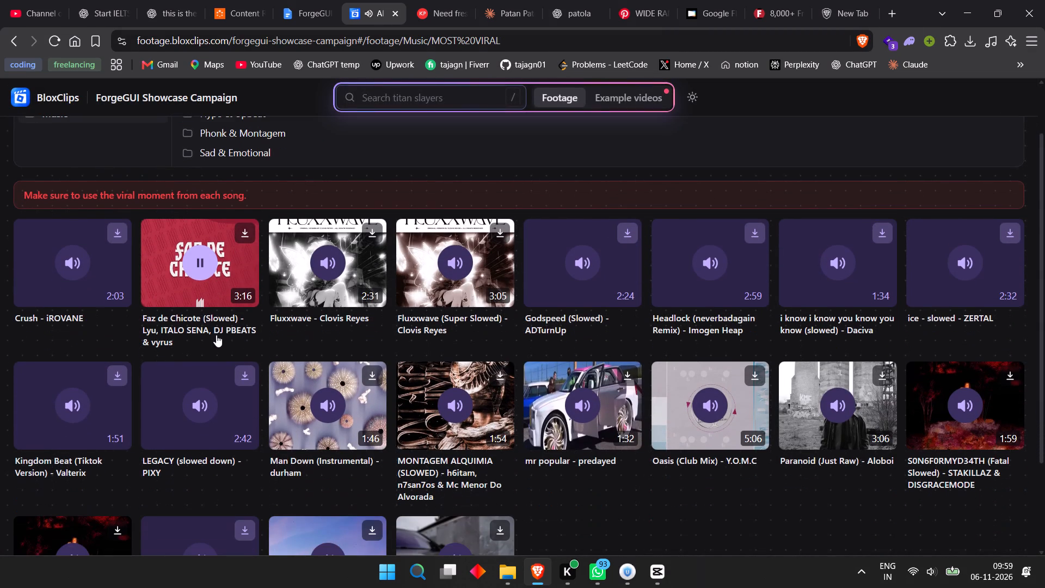
pyautogui.click(331, 267)
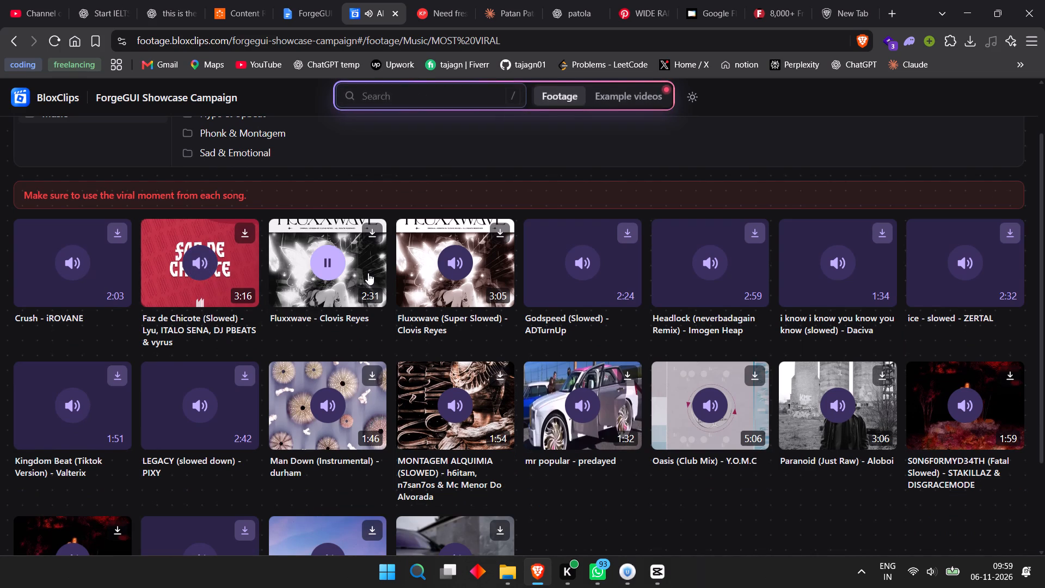
pyautogui.scroll(-3, 414, 298)
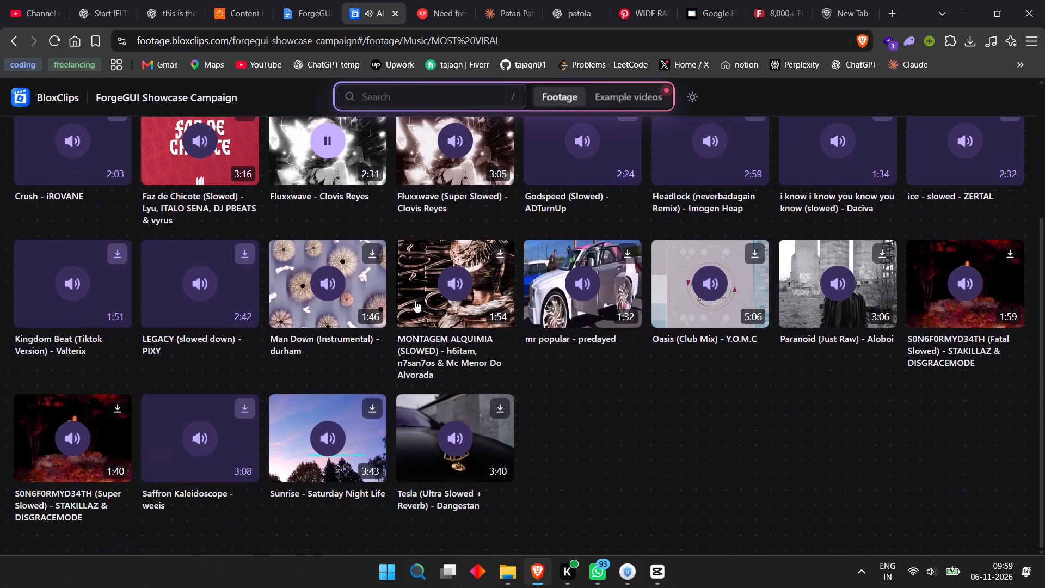
pyautogui.click(454, 434)
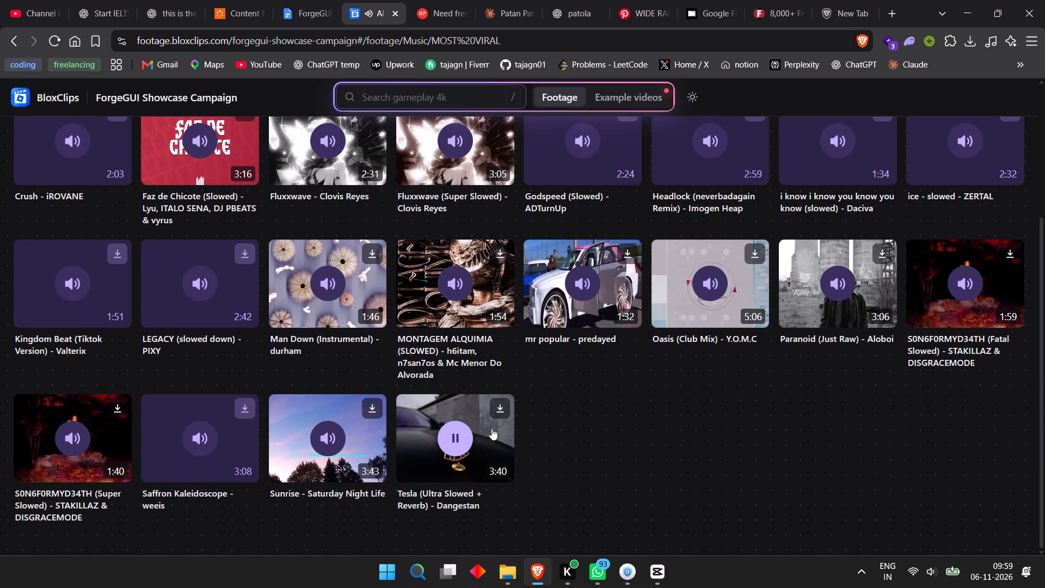
pyautogui.click(717, 286)
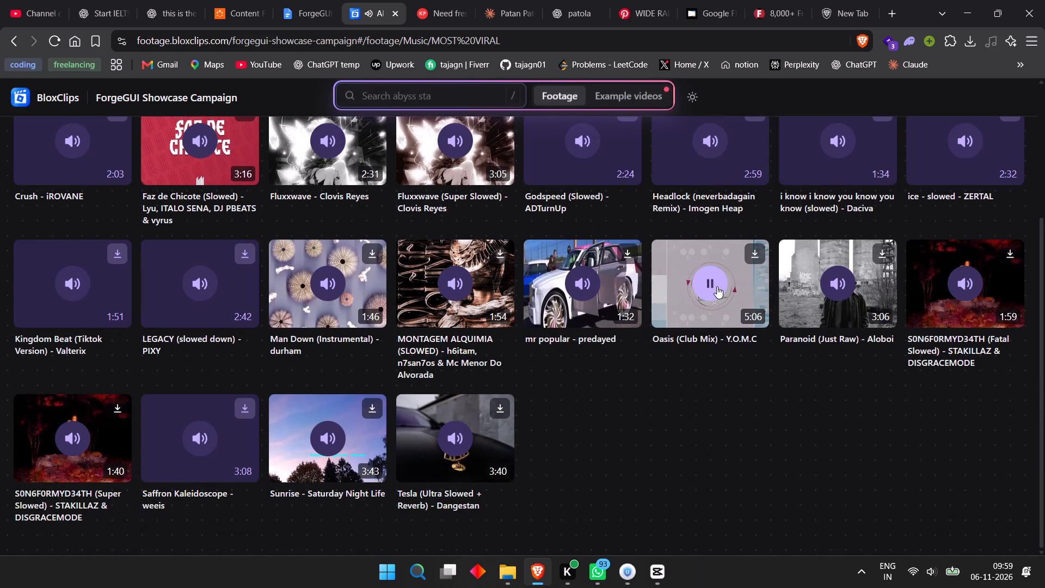
pyautogui.click(586, 279)
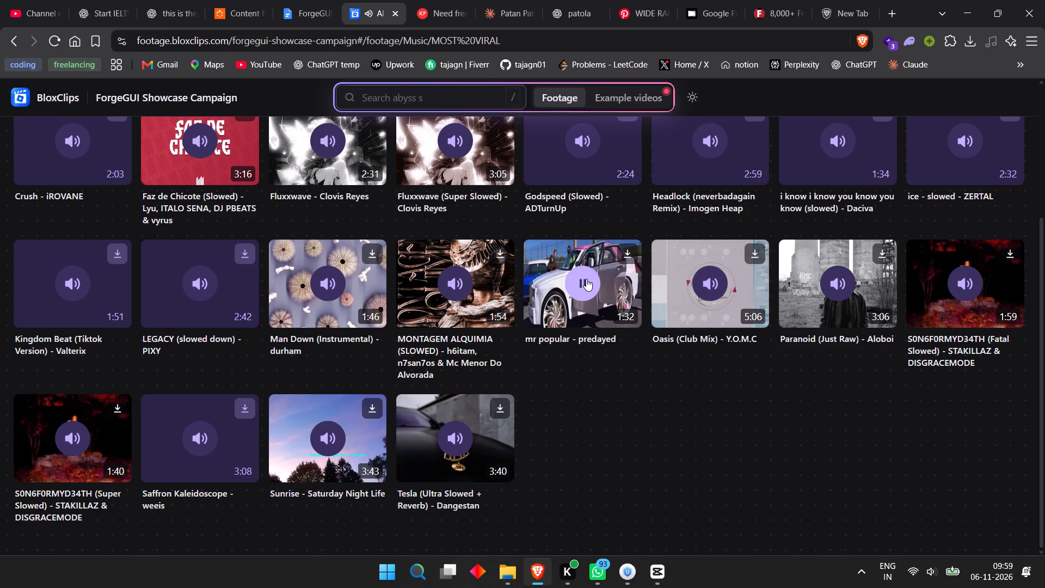
pyautogui.click(462, 274)
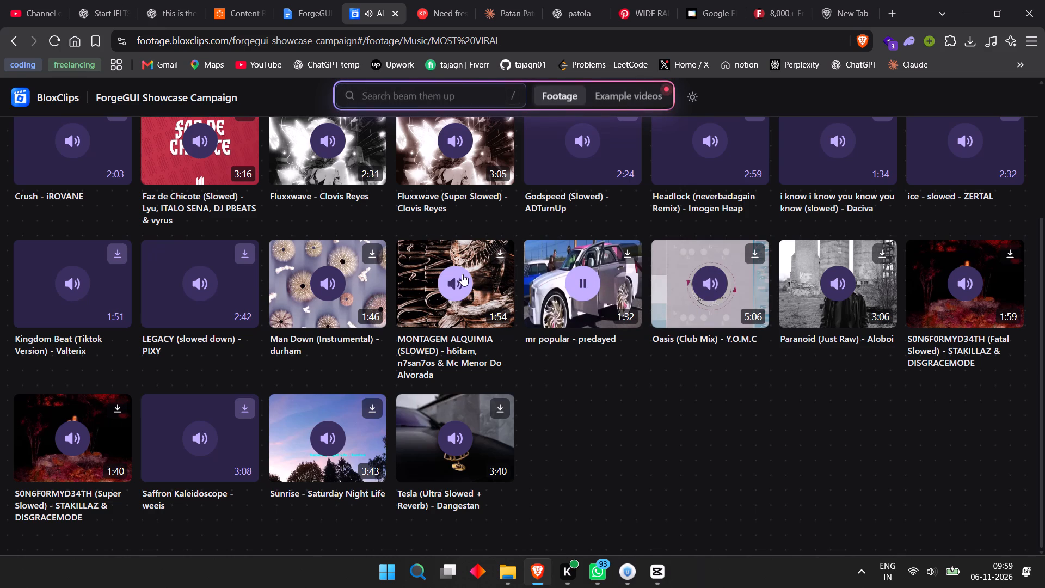
pyautogui.click(462, 274)
# Open the Chill & Vibey folder and preview Chill Day, Clandestina, Jealous, Lychee Martini, meaningful love and That's la peace.
pyautogui.scroll(3, 326, 215)
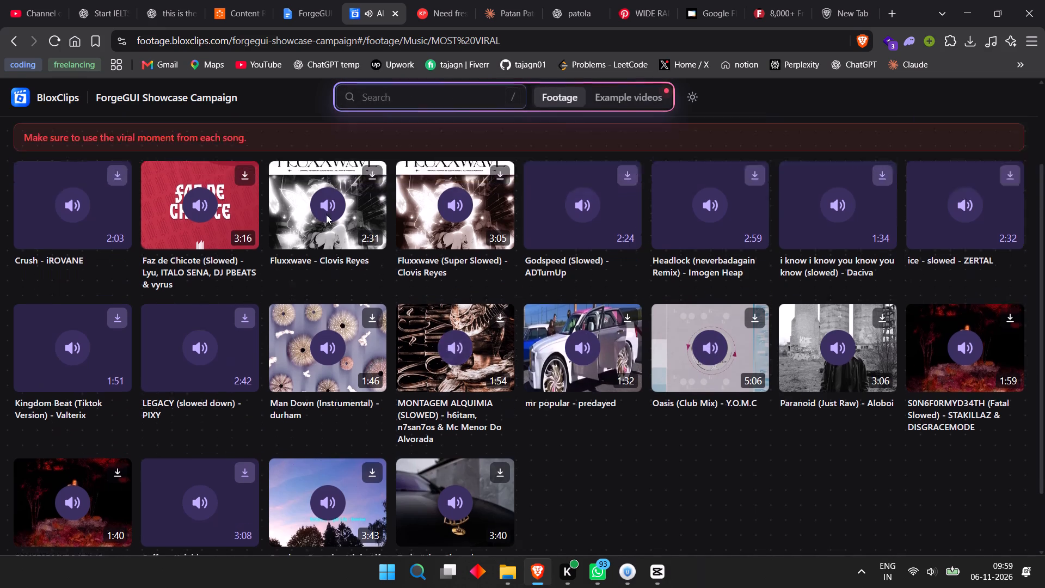
pyautogui.scroll(2, 326, 215)
pyautogui.click(246, 166)
pyautogui.click(76, 329)
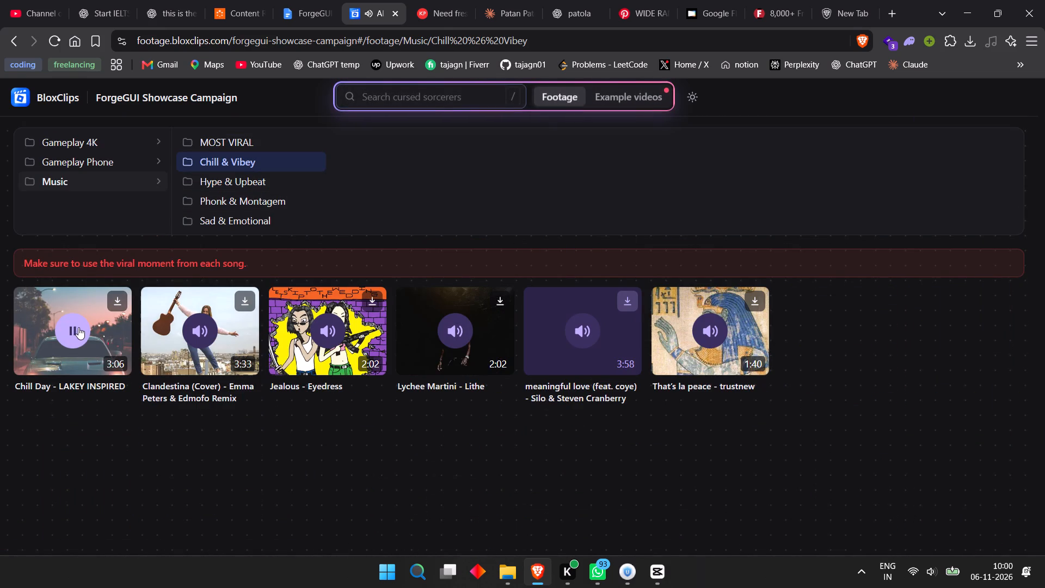
pyautogui.click(183, 329)
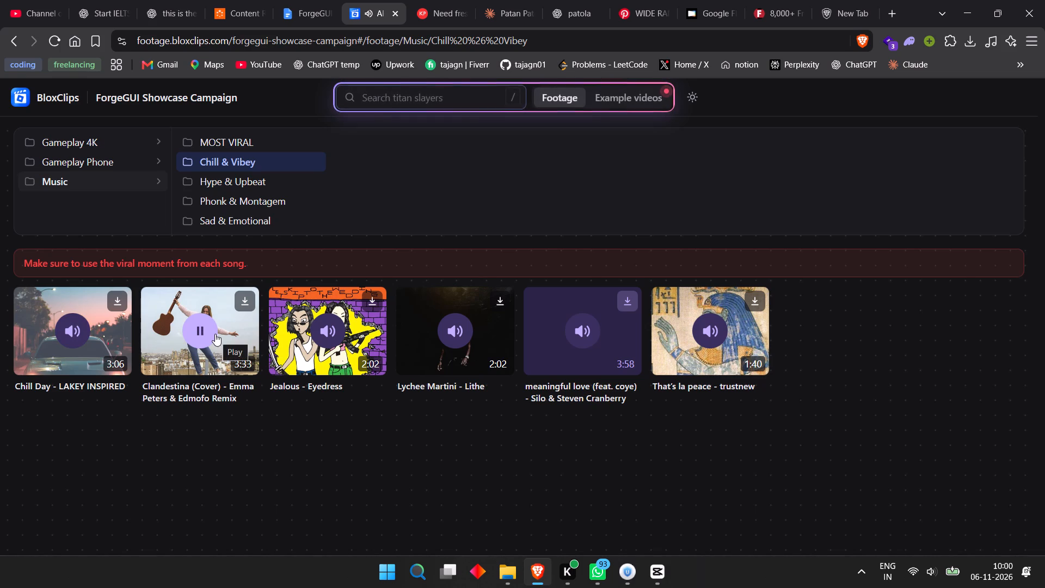
pyautogui.click(315, 326)
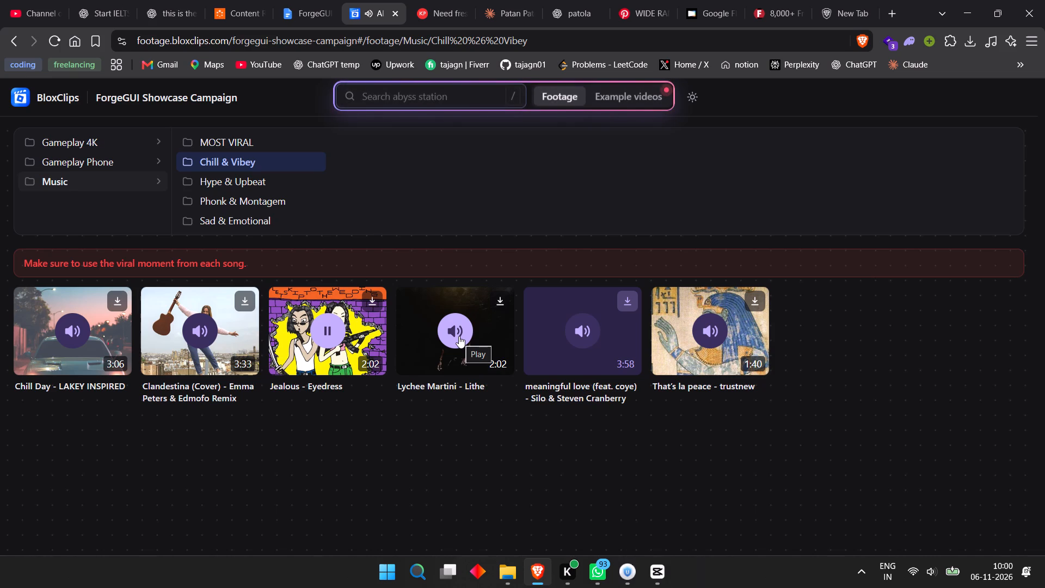
pyautogui.click(330, 336)
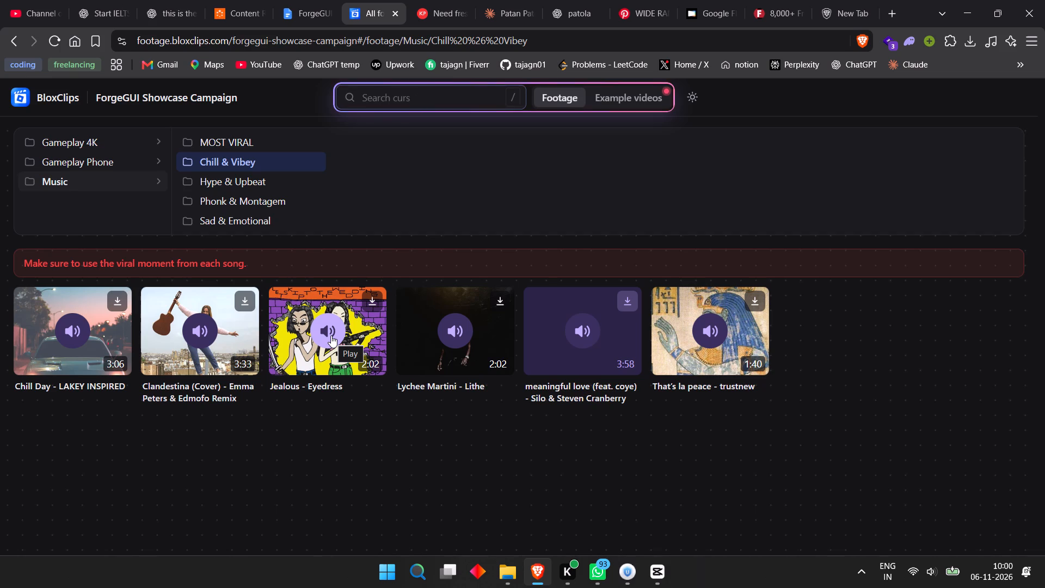
pyautogui.click(441, 335)
pyautogui.click(462, 336)
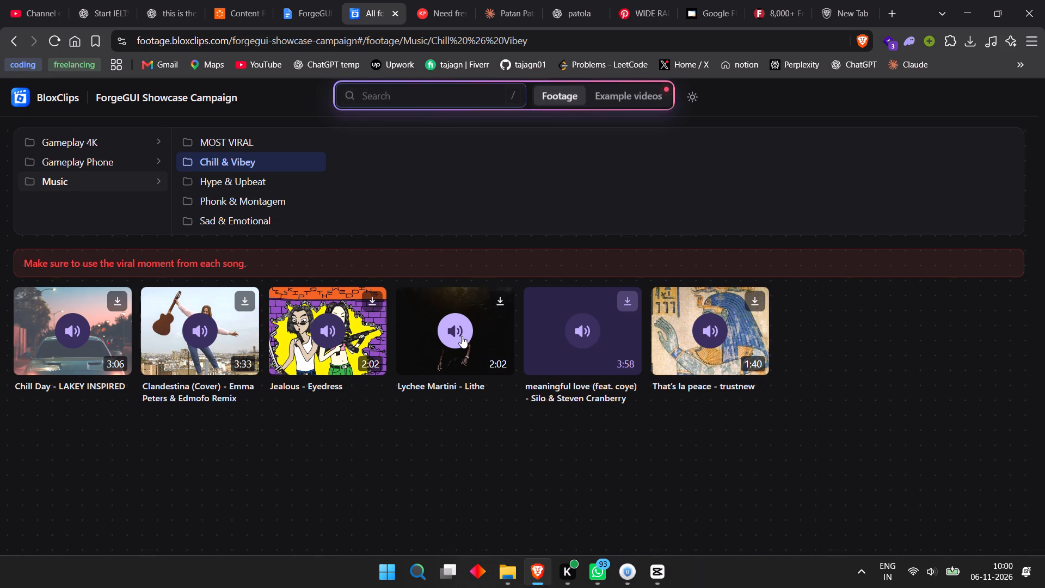
pyautogui.click(597, 347)
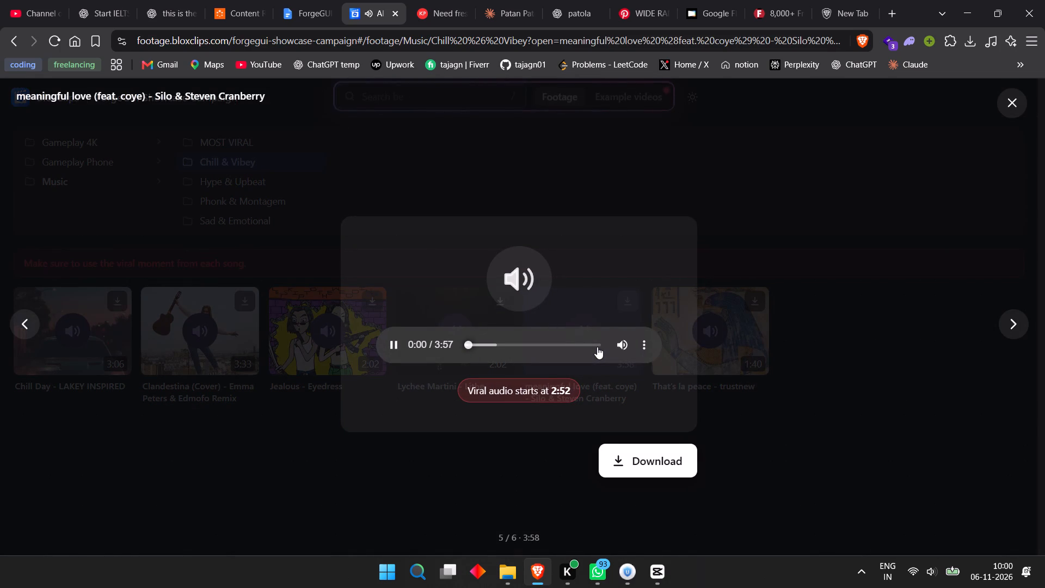
pyautogui.click(597, 347)
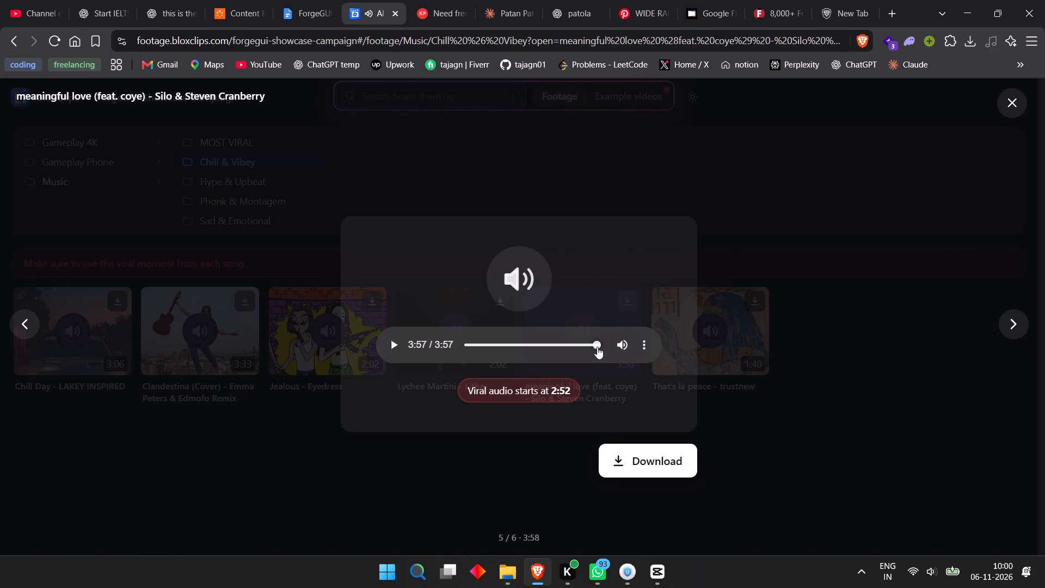
pyautogui.click(732, 402)
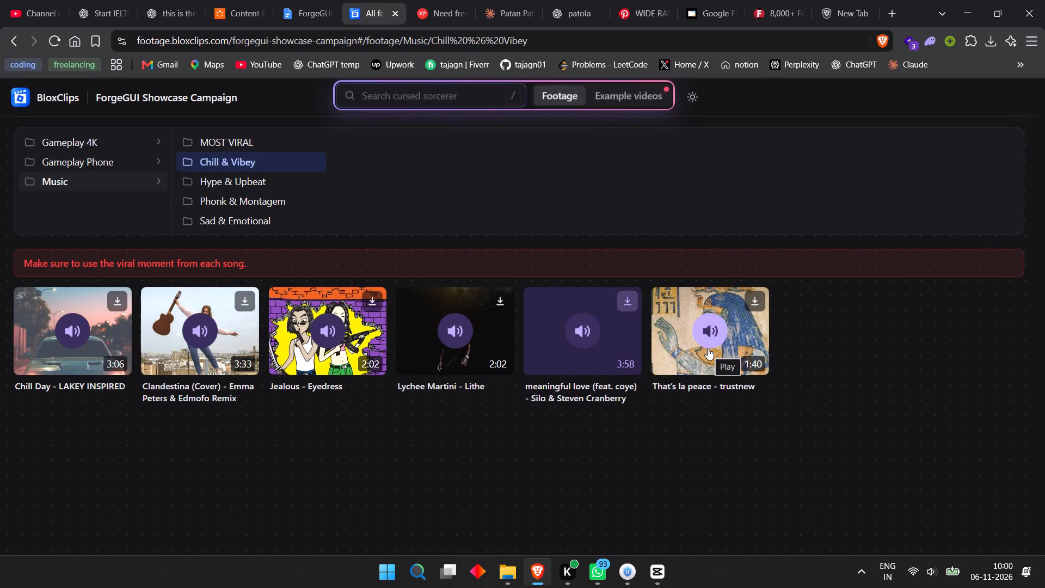
pyautogui.click(708, 348)
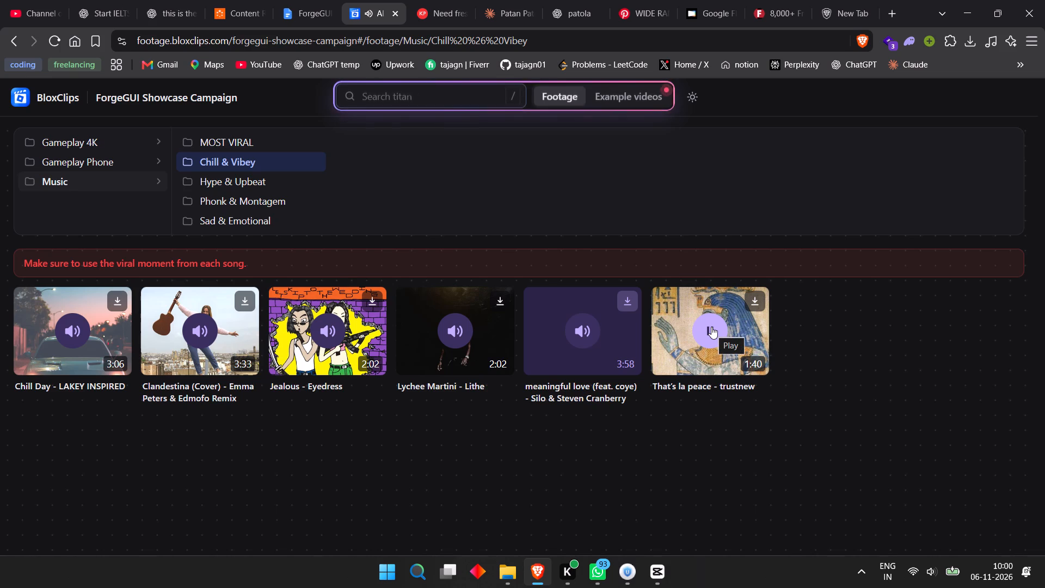
pyautogui.click(711, 327)
# Open the Phonk & Montagem folder and preview Devil Eyes, focus, Welcome To My Crib, Untitled, MONTAGEM PERIGOSA and MONTAGEM PEGADORA.
pyautogui.click(212, 201)
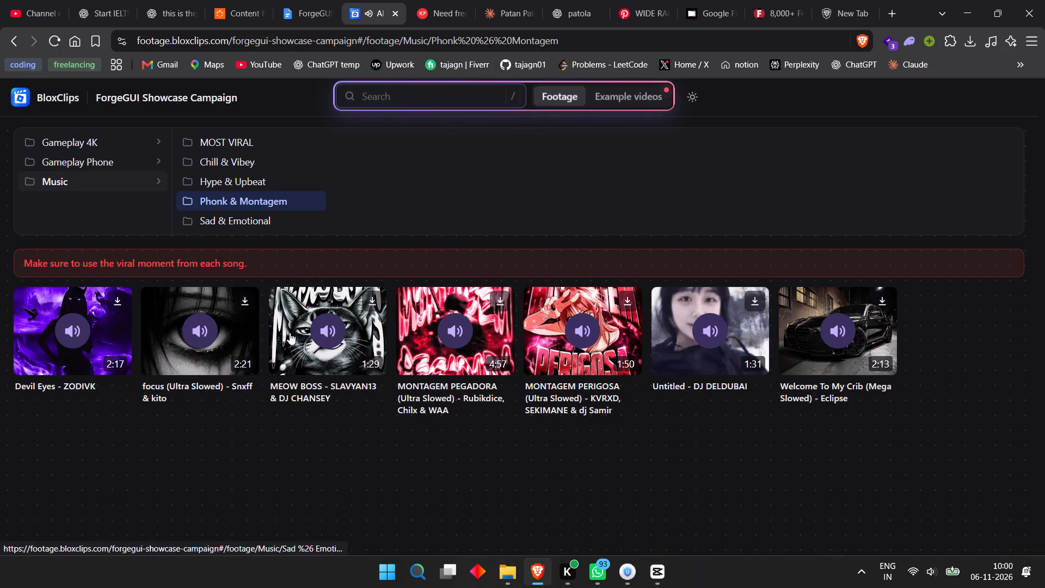
pyautogui.click(46, 335)
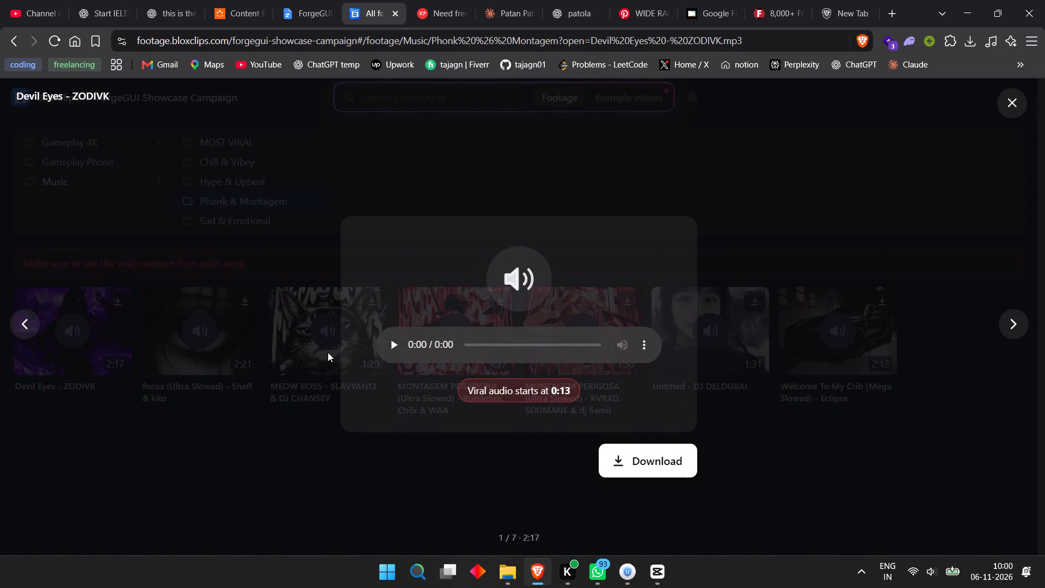
pyautogui.click(305, 414)
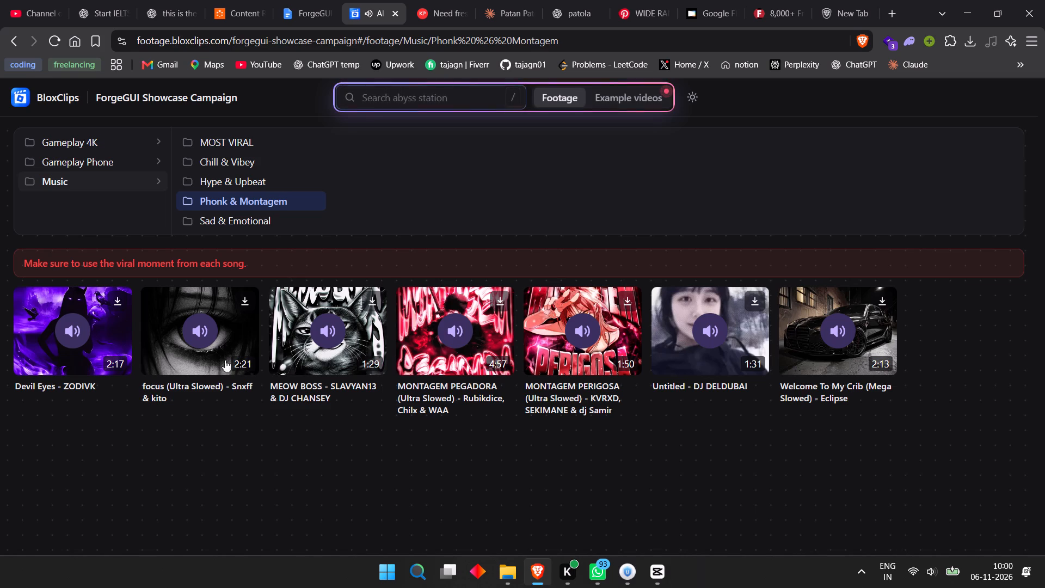
pyautogui.click(200, 338)
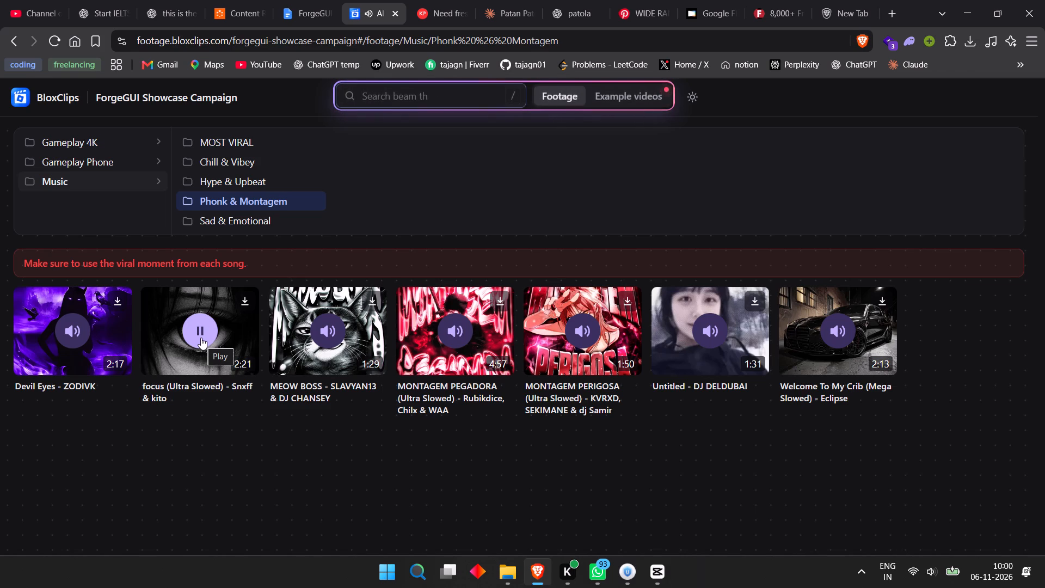
pyautogui.click(201, 338)
pyautogui.click(850, 329)
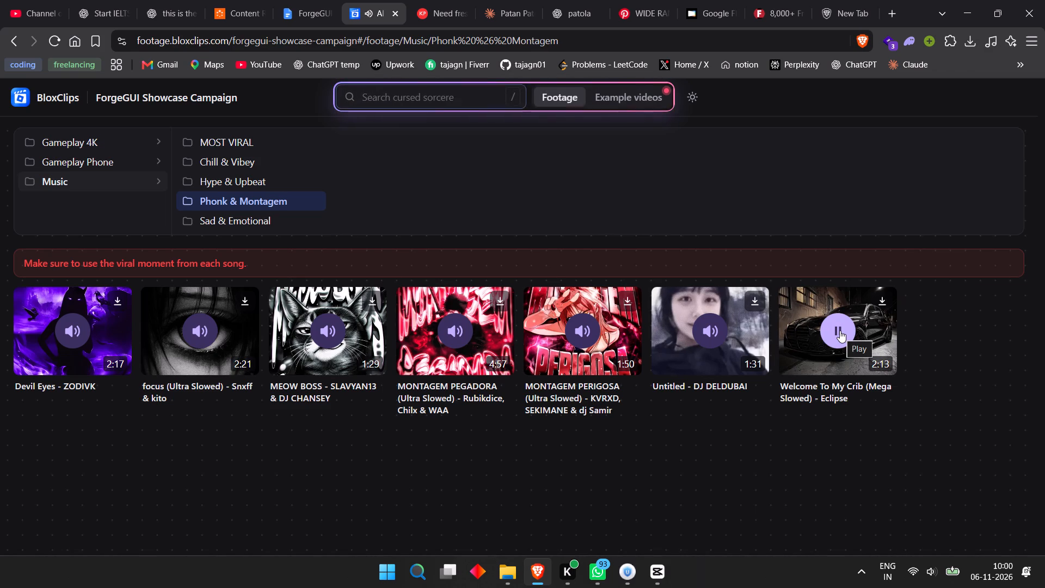
pyautogui.click(840, 330)
pyautogui.click(703, 324)
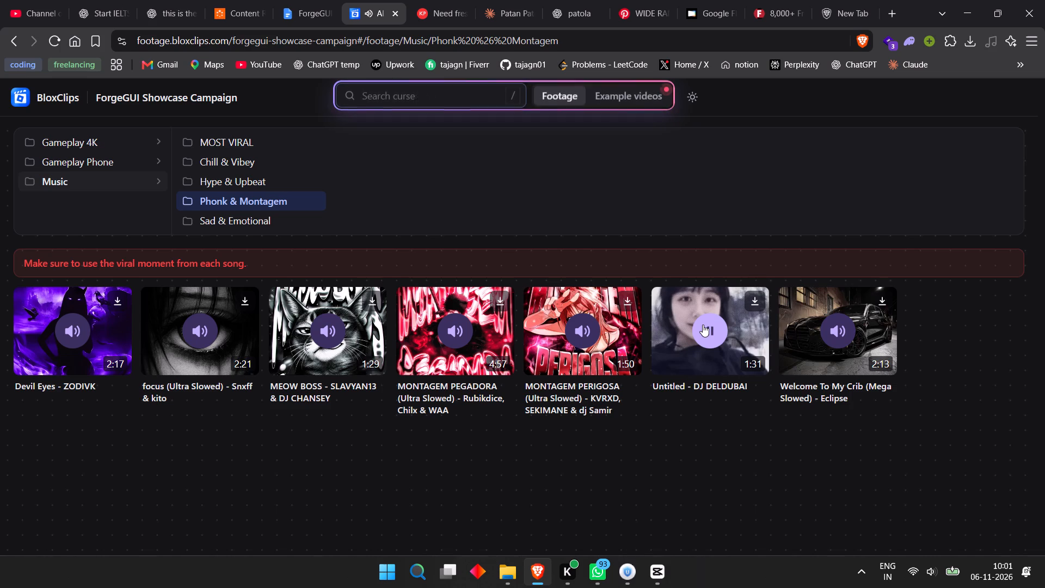
pyautogui.click(708, 328)
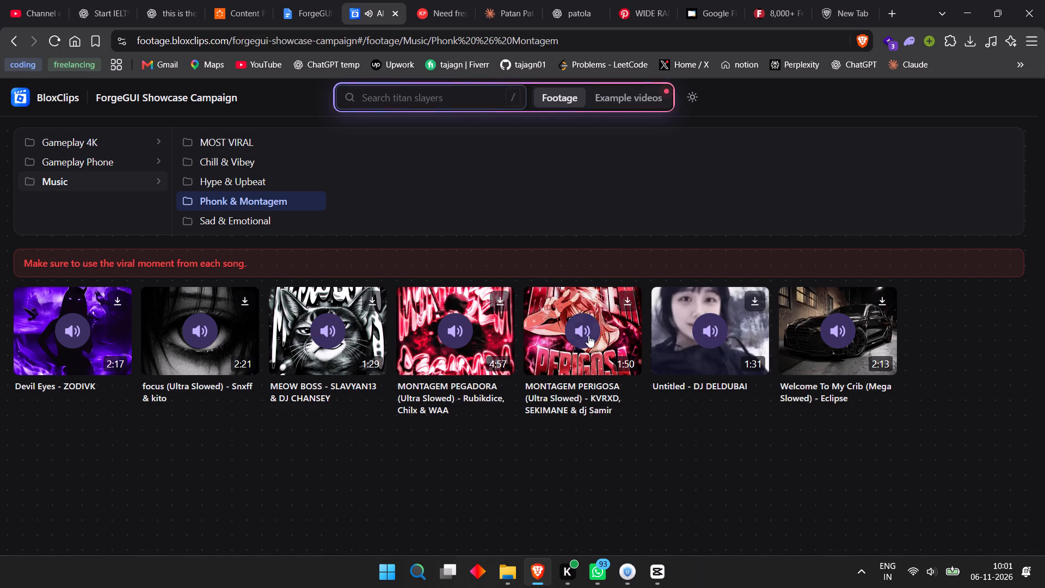
pyautogui.click(588, 335)
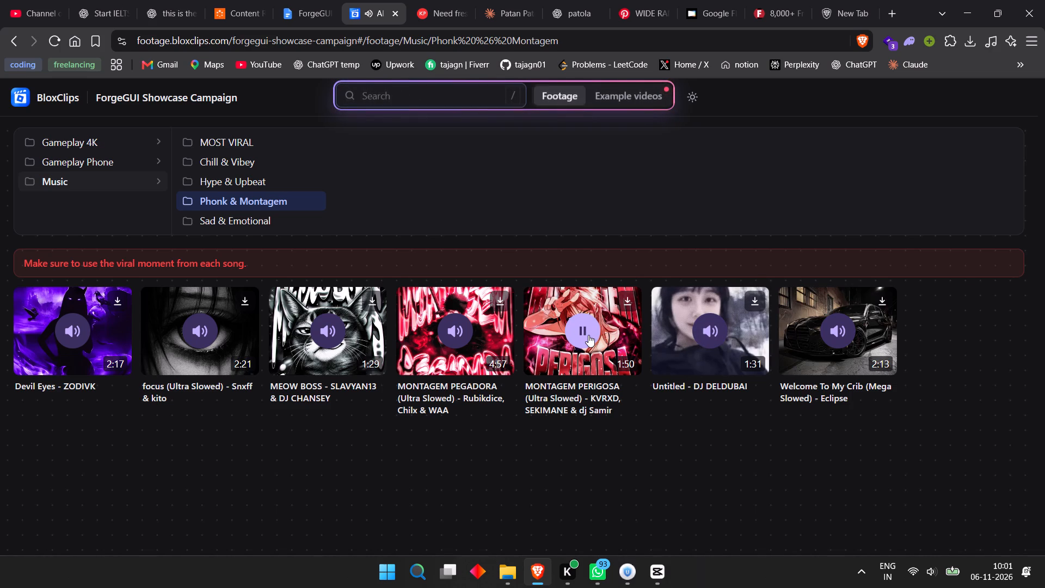
pyautogui.click(588, 335)
pyautogui.click(470, 335)
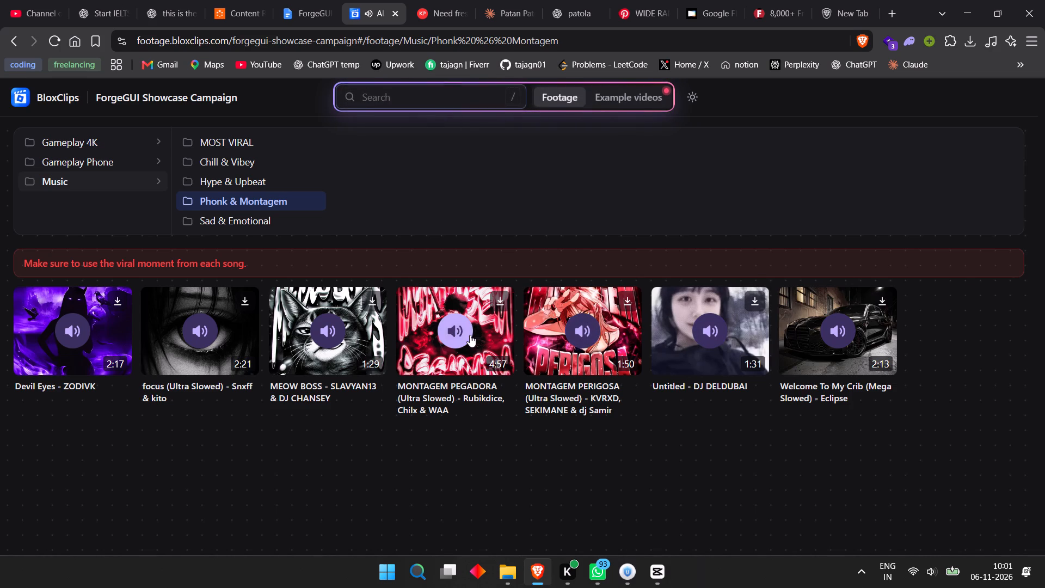
pyautogui.click(470, 335)
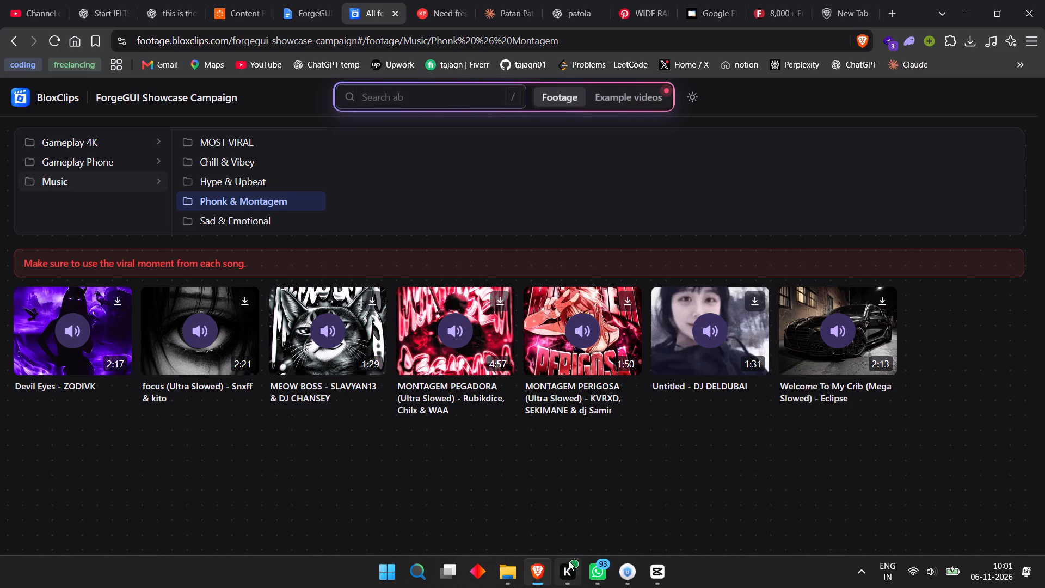
# Switch to CapCut, add Abyss Station 15.mp4 to the empty timeline and play its opening.
pyautogui.click(665, 579)
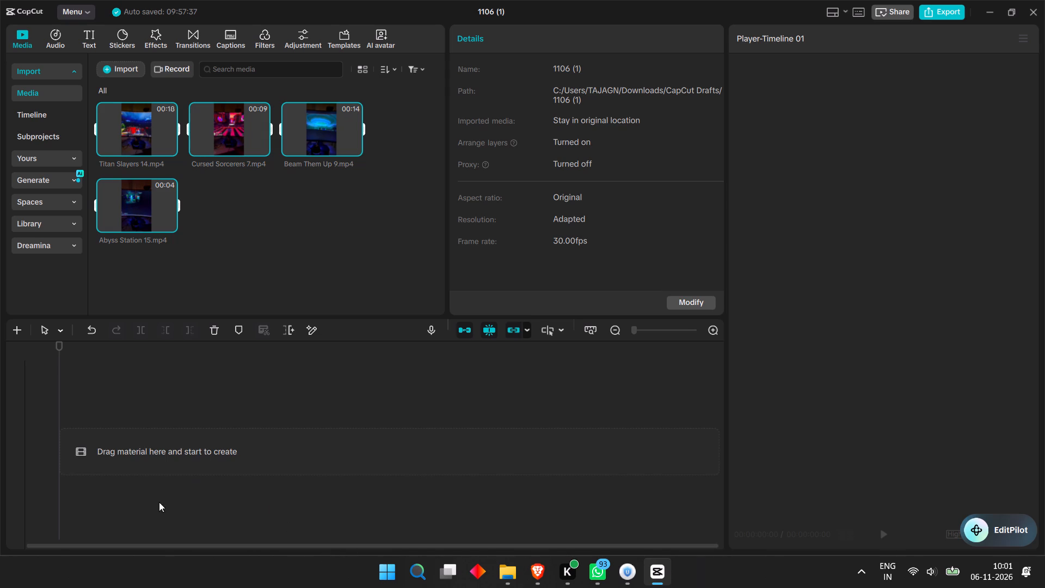
pyautogui.click(320, 396)
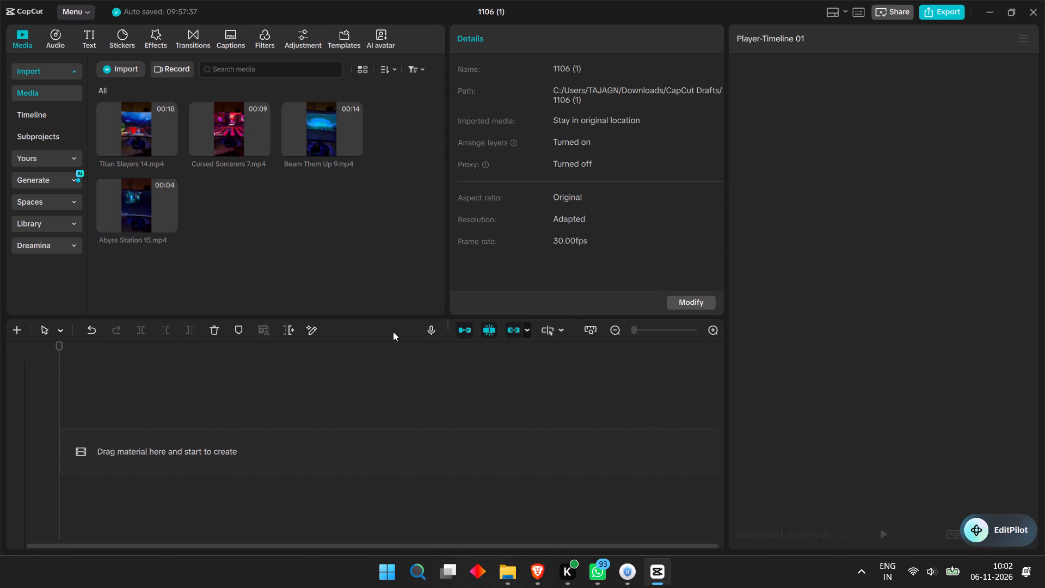
pyautogui.scroll(-4, 351, 461)
pyautogui.scroll(-1, 474, 484)
pyautogui.scroll(3, 474, 484)
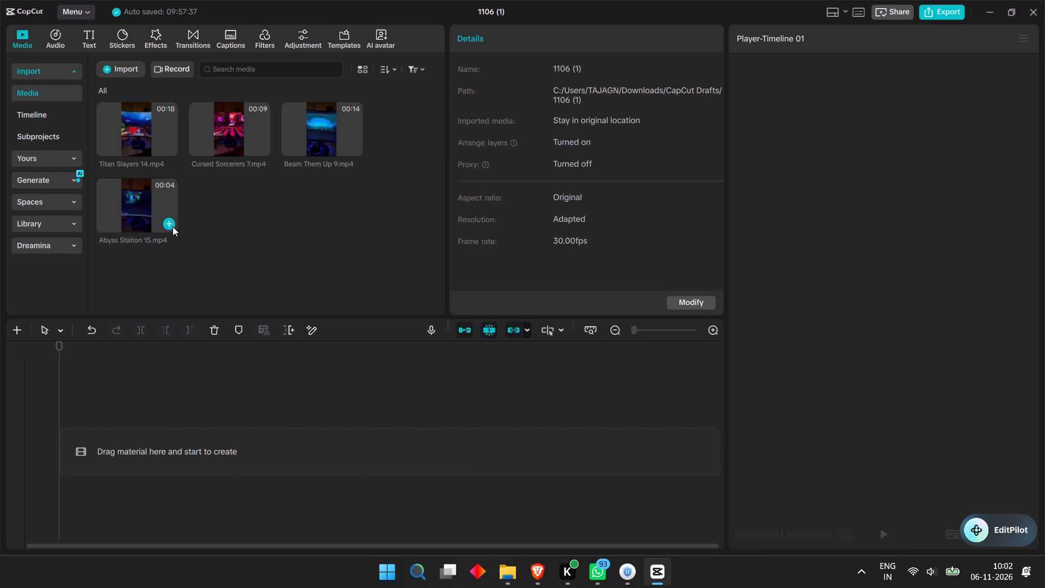
pyautogui.click(173, 226)
pyautogui.click(520, 328)
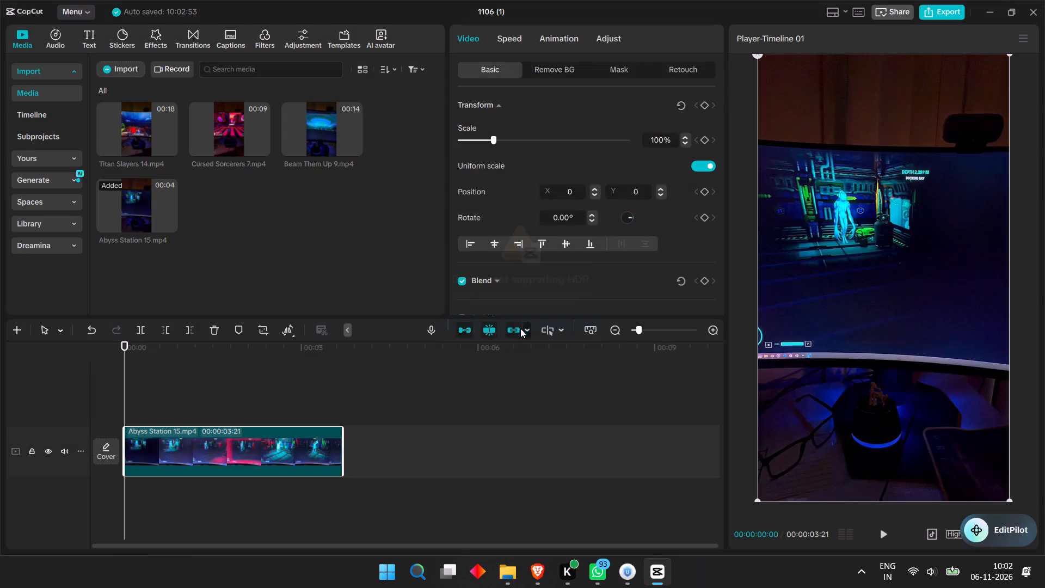
pyautogui.moveTo(272, 354); pyautogui.dragTo(360, 353)
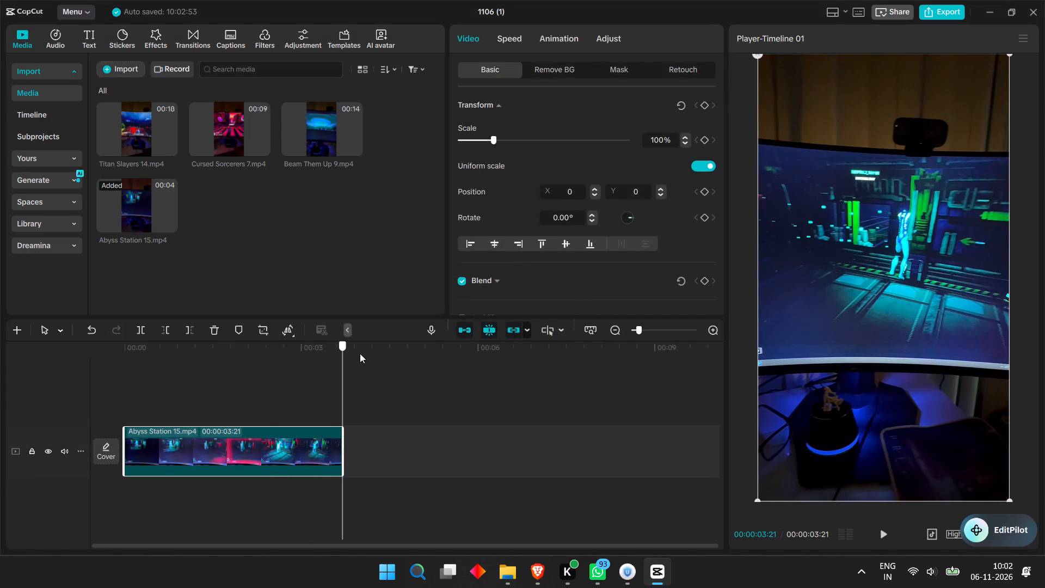
pyautogui.moveTo(360, 353); pyautogui.dragTo(39, 369)
pyautogui.press('space')
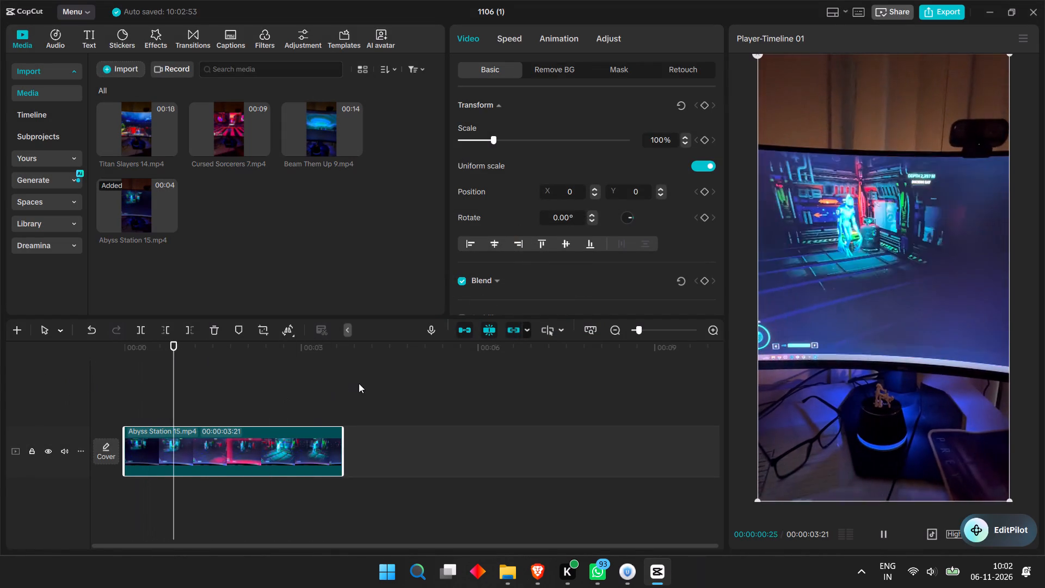
pyautogui.press('space')
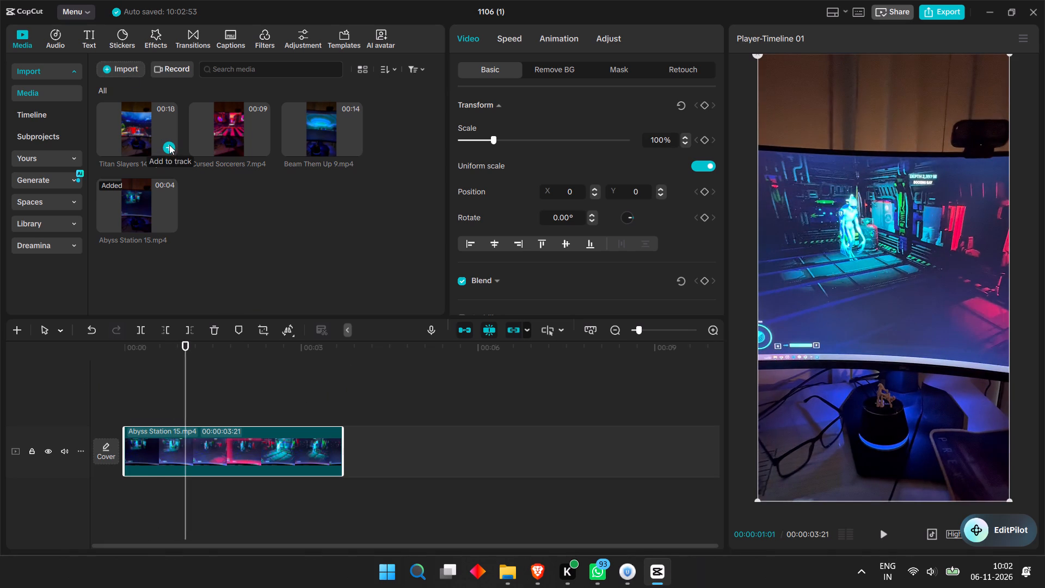
# Add Cursed Sorcerers 7.mp4 after the Abyss Station clip, split it at 00:00:07:10 and delete the remainder.
pyautogui.click(347, 353)
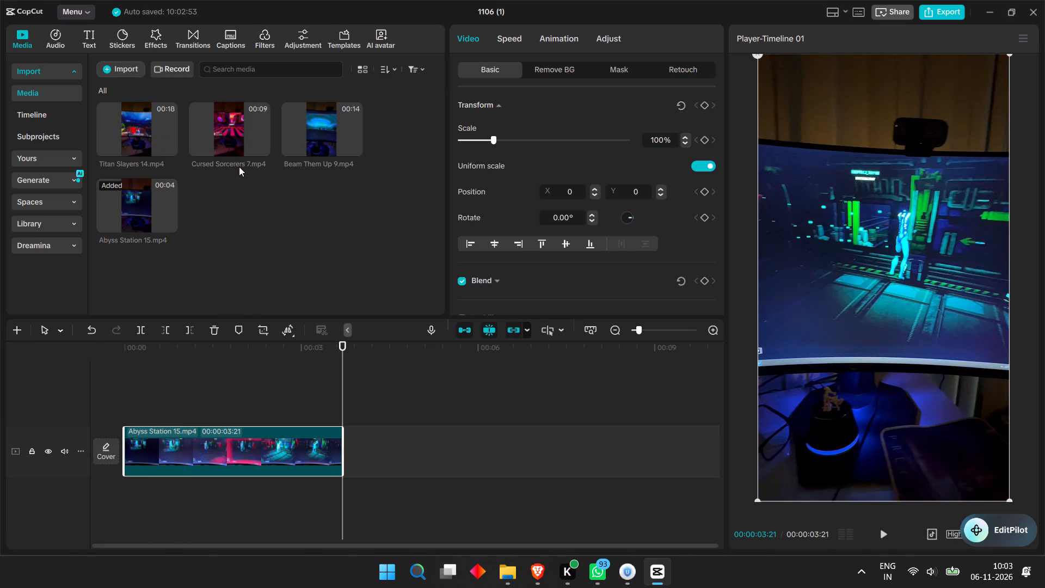
pyautogui.click(257, 147)
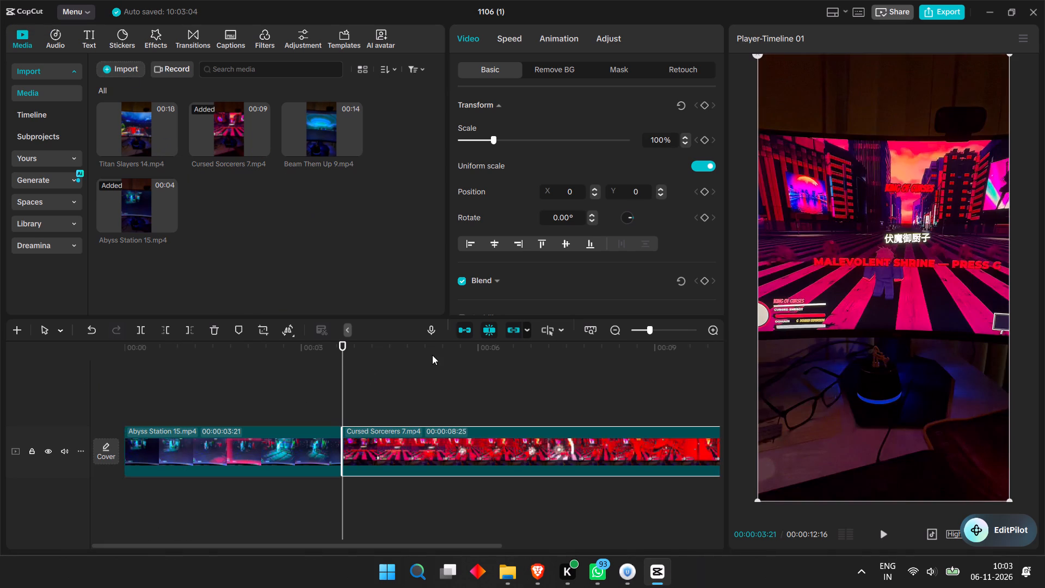
pyautogui.moveTo(432, 355); pyautogui.dragTo(556, 357)
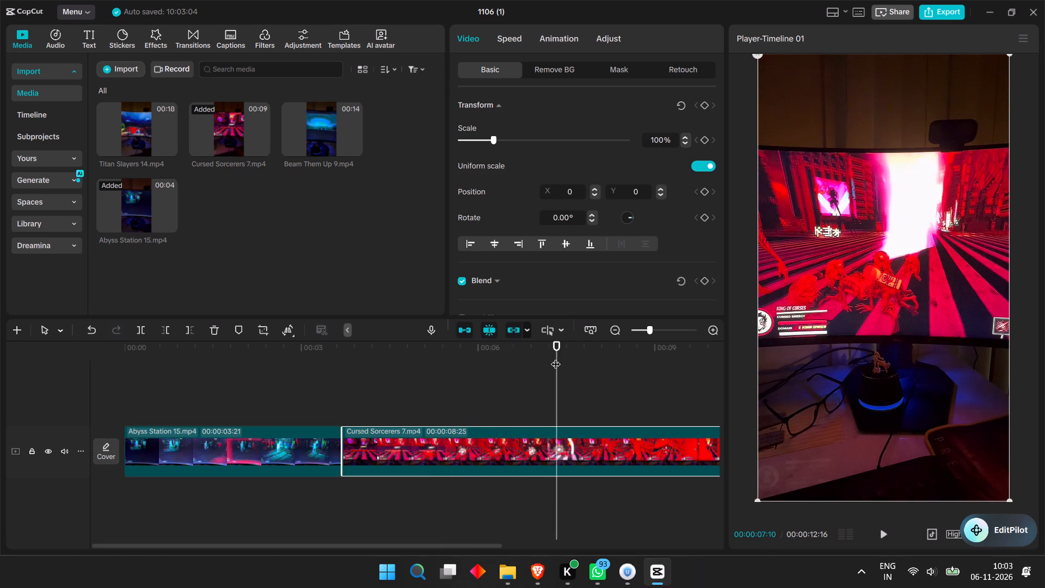
pyautogui.hotkey('ctrl', 'b')
pyautogui.click(576, 438)
pyautogui.press('BackSpace')
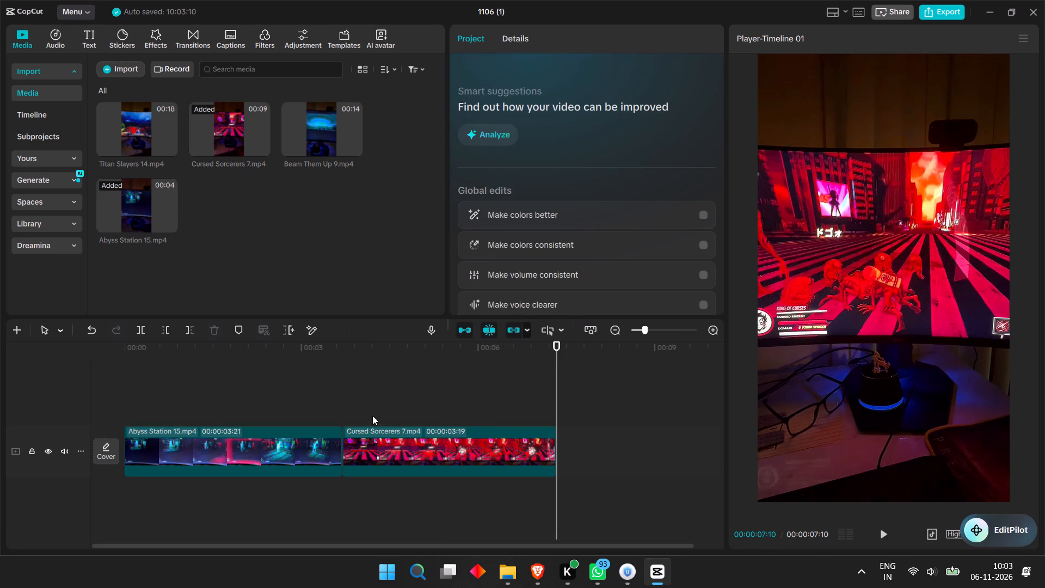
# Play through Abyss Station 15, split it at 00:00:01:17 and delete the part after the cut.
pyautogui.click(184, 377)
pyautogui.moveTo(186, 364); pyautogui.dragTo(131, 365)
pyautogui.press('space')
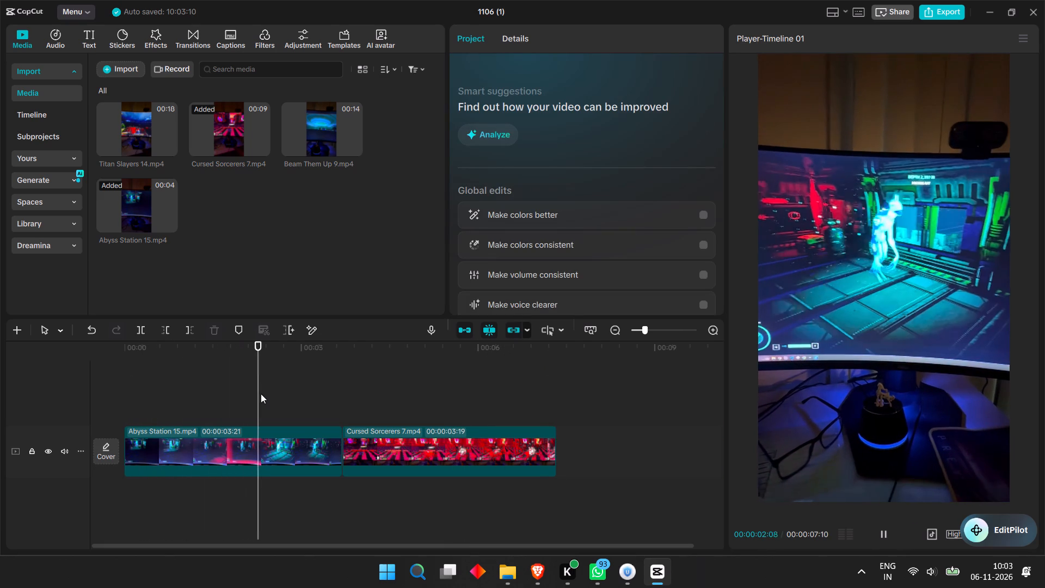
pyautogui.press('space')
pyautogui.moveTo(263, 365); pyautogui.dragTo(137, 382)
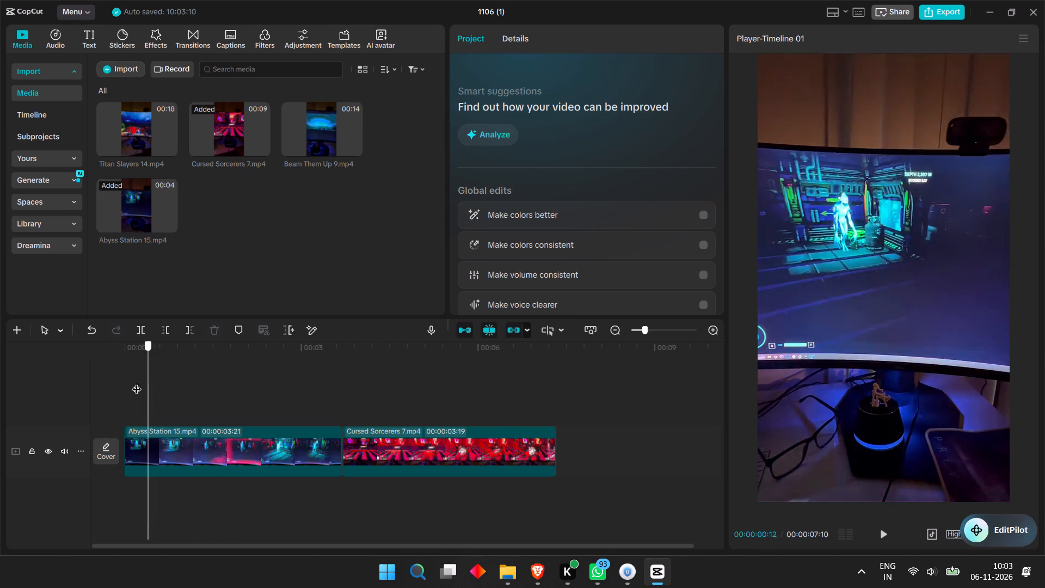
pyautogui.moveTo(137, 382); pyautogui.dragTo(122, 383)
pyautogui.press('space')
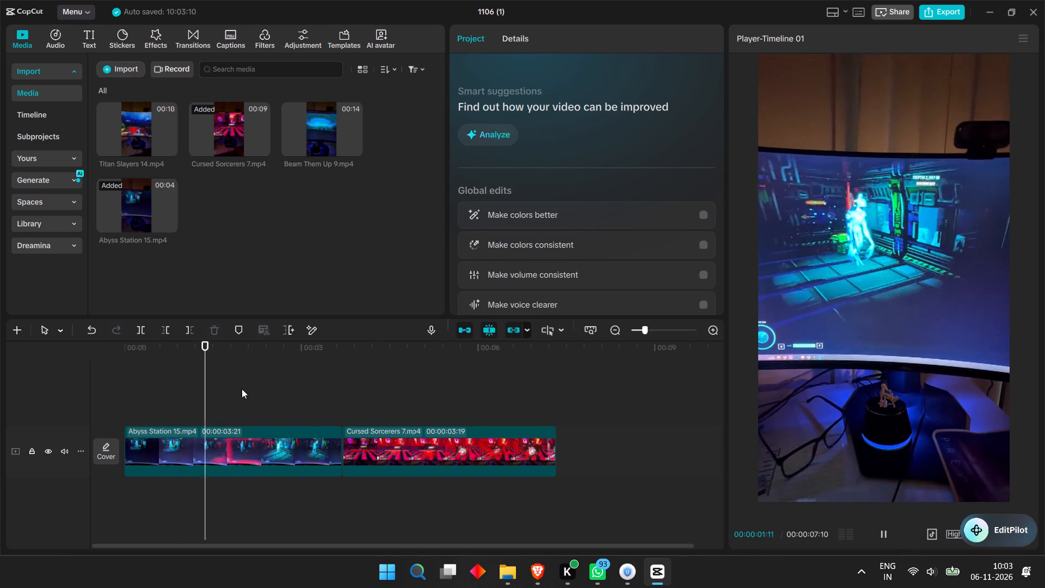
pyautogui.press('space')
pyautogui.hotkey('ctrl', 'b')
pyautogui.click(265, 441)
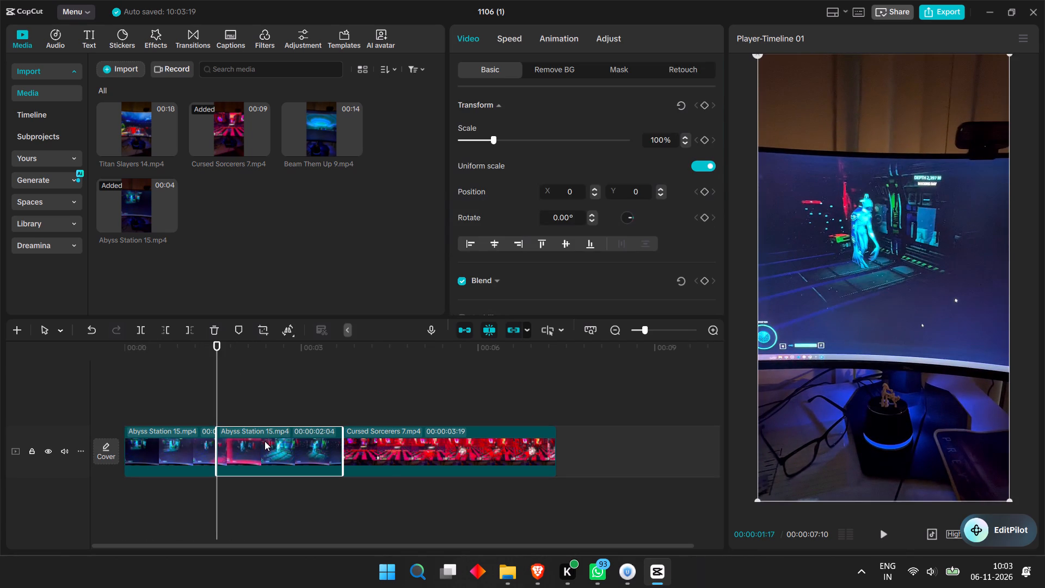
pyautogui.press('BackSpace')
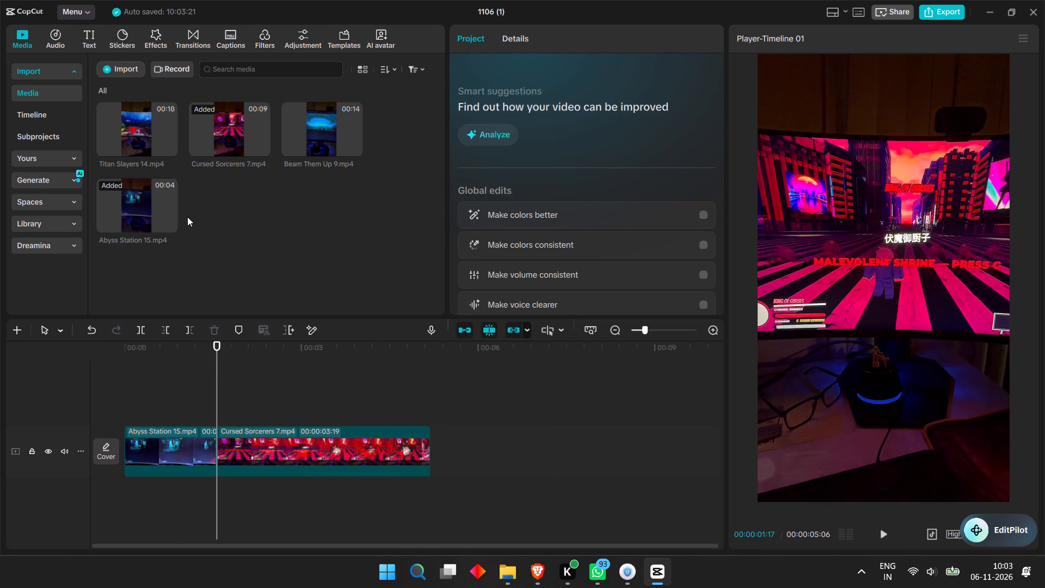
# Insert Titan Slayers 14.mp4 between the Abyss Station and Cursed Sorcerers clips and play it up to 00:00:04:12.
pyautogui.click(170, 149)
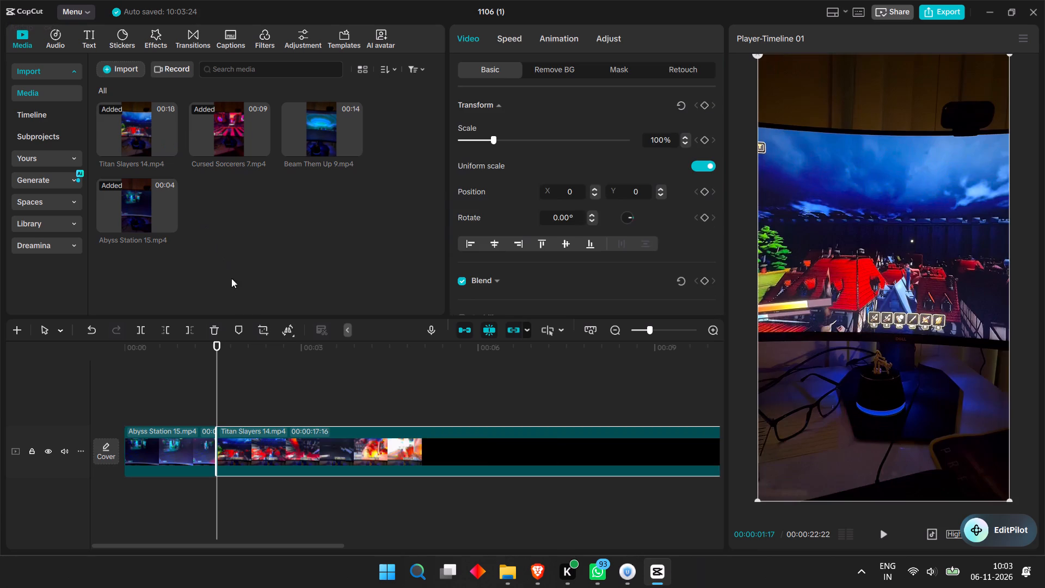
pyautogui.press('space')
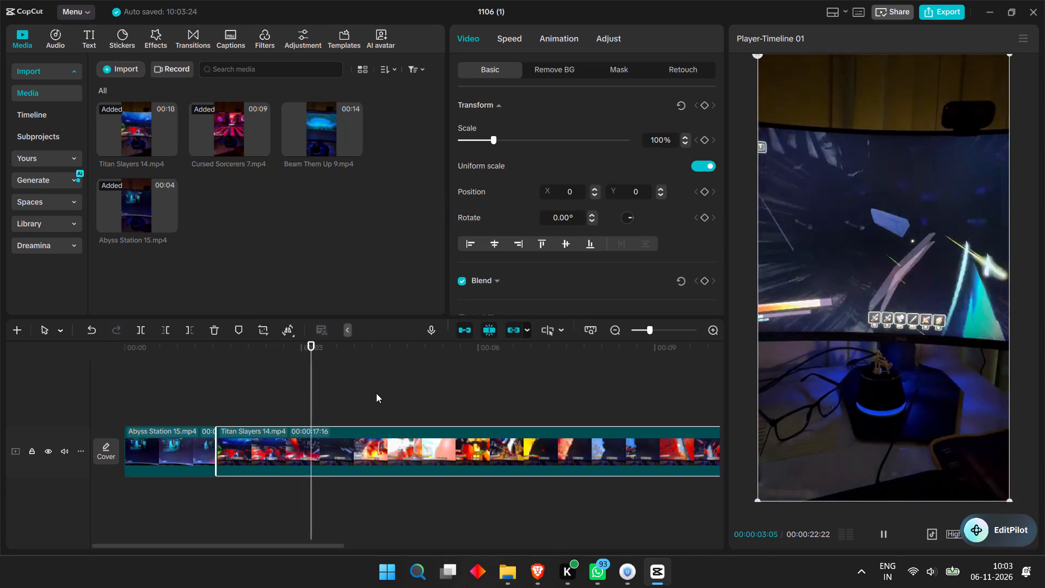
pyautogui.press('space')
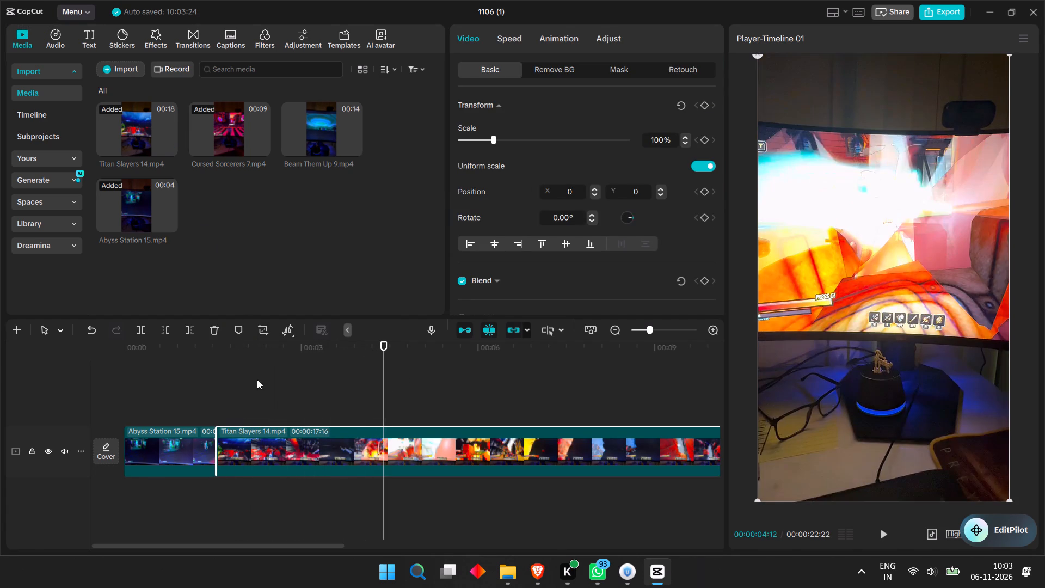
# Move the Abyss Station 15 clip from the start of the timeline to between Titan Slayers 14 and Cursed Sorcerers 7.
pyautogui.moveTo(162, 440); pyautogui.dragTo(605, 431)
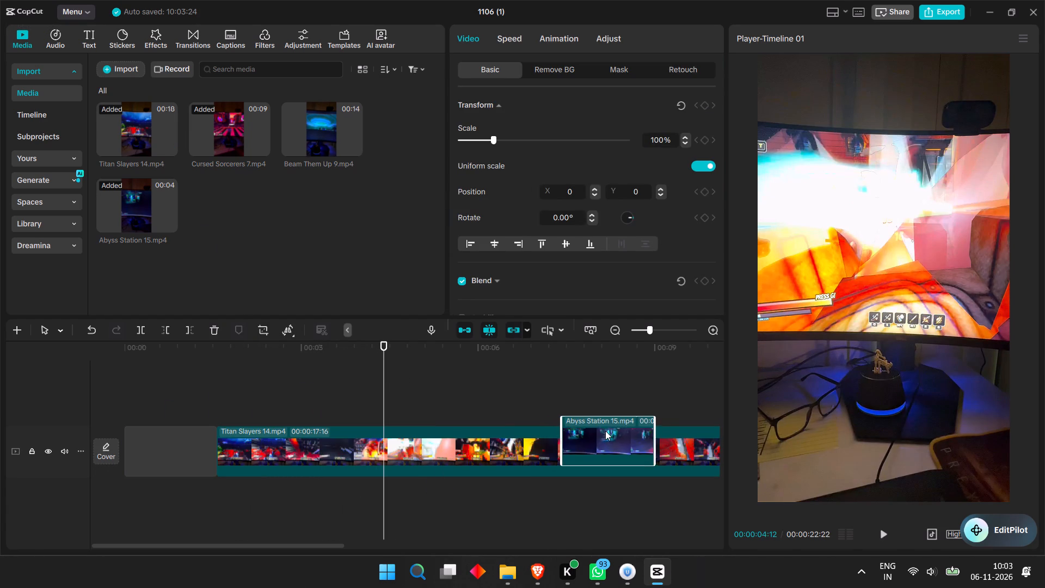
pyautogui.moveTo(605, 431); pyautogui.dragTo(607, 431)
pyautogui.scroll(-4, 456, 442)
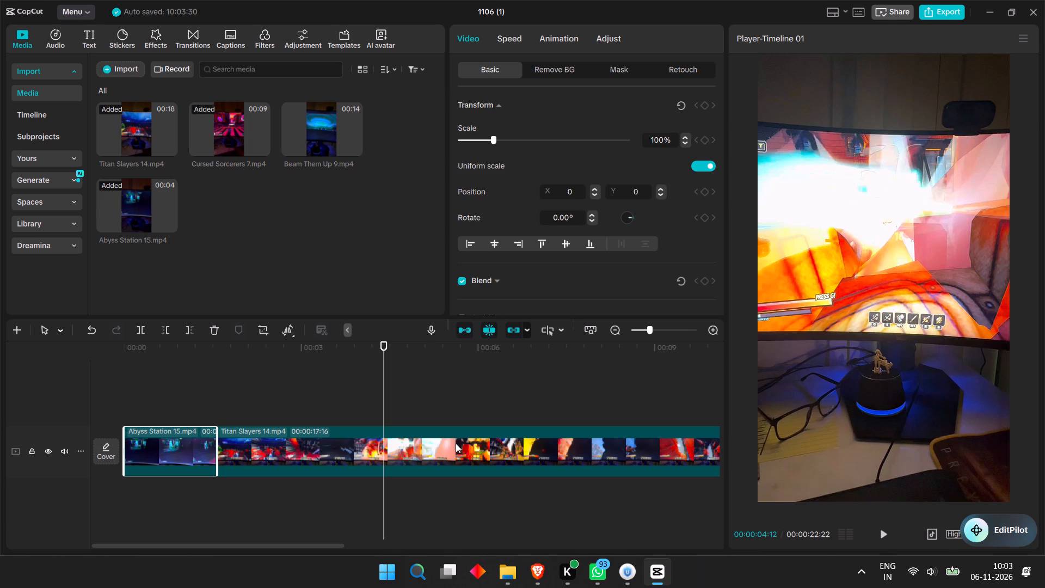
pyautogui.keyDown('ctrl'); pyautogui.scroll(-13, 382, 492); pyautogui.keyUp('ctrl')
pyautogui.keyDown('ctrl'); pyautogui.scroll(-4, 411, 458); pyautogui.keyUp('ctrl')
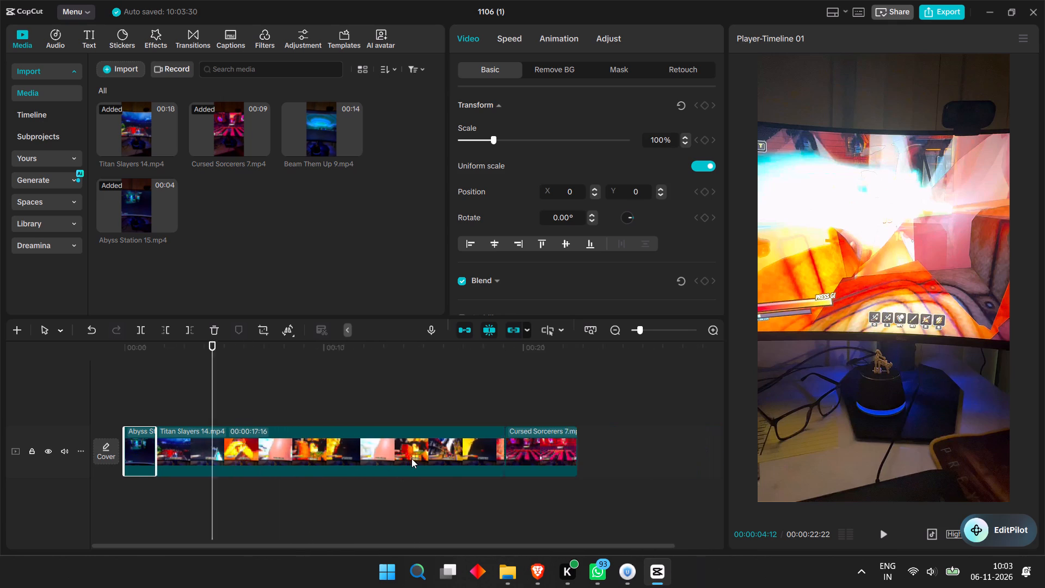
pyautogui.keyDown('ctrl'); pyautogui.scroll(-4, 411, 458); pyautogui.keyUp('ctrl')
pyautogui.moveTo(136, 458); pyautogui.dragTo(349, 403)
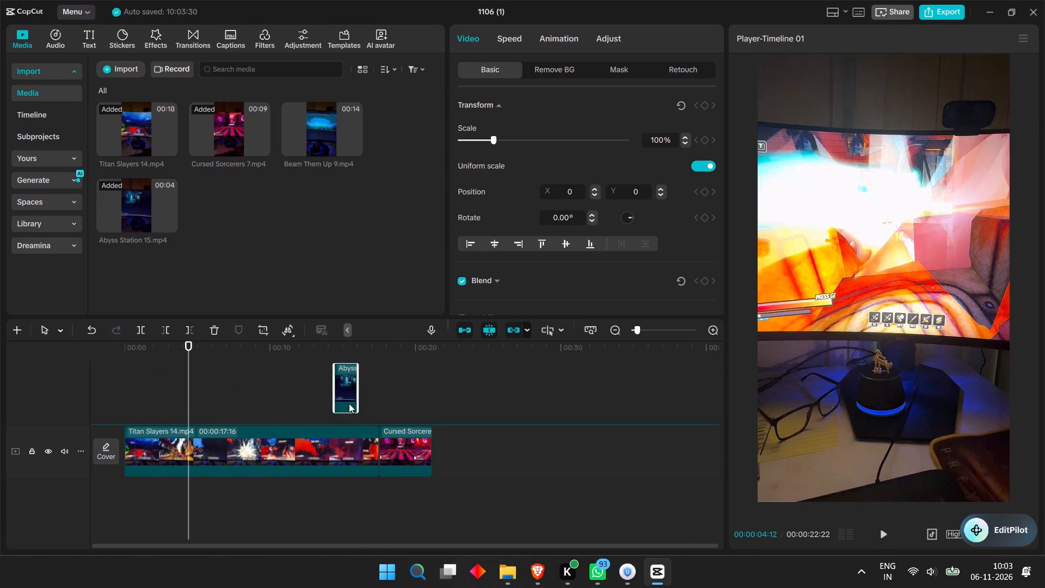
pyautogui.moveTo(349, 403); pyautogui.dragTo(378, 450)
# Play Titan Slayers 14 from the start, split it at 00:00:05:17 and delete the part after the cut.
pyautogui.moveTo(187, 364); pyautogui.dragTo(109, 369)
pyautogui.press('space')
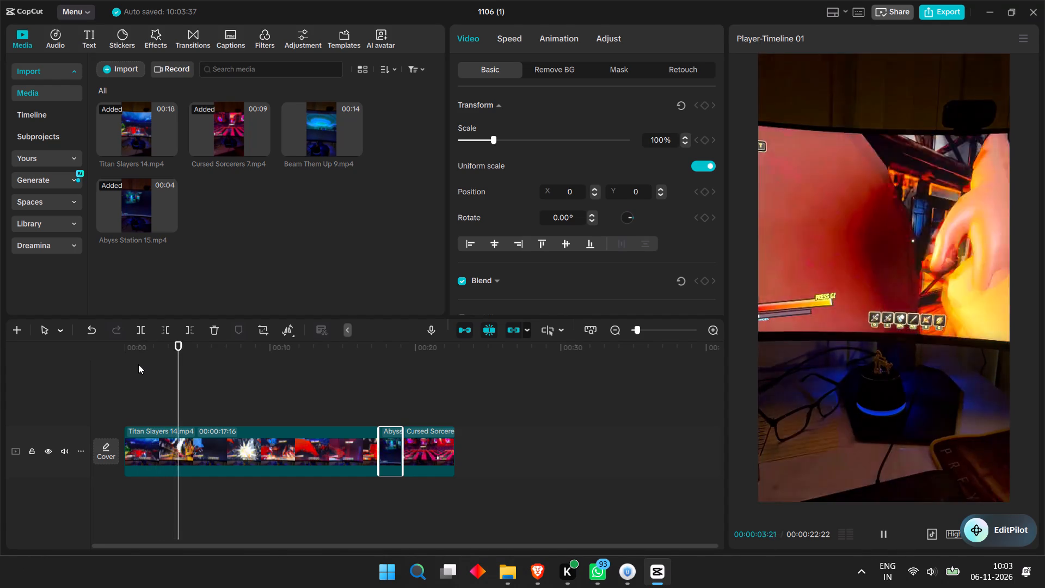
pyautogui.press('space')
pyautogui.press('space')
pyautogui.press('space')
pyautogui.press('space')
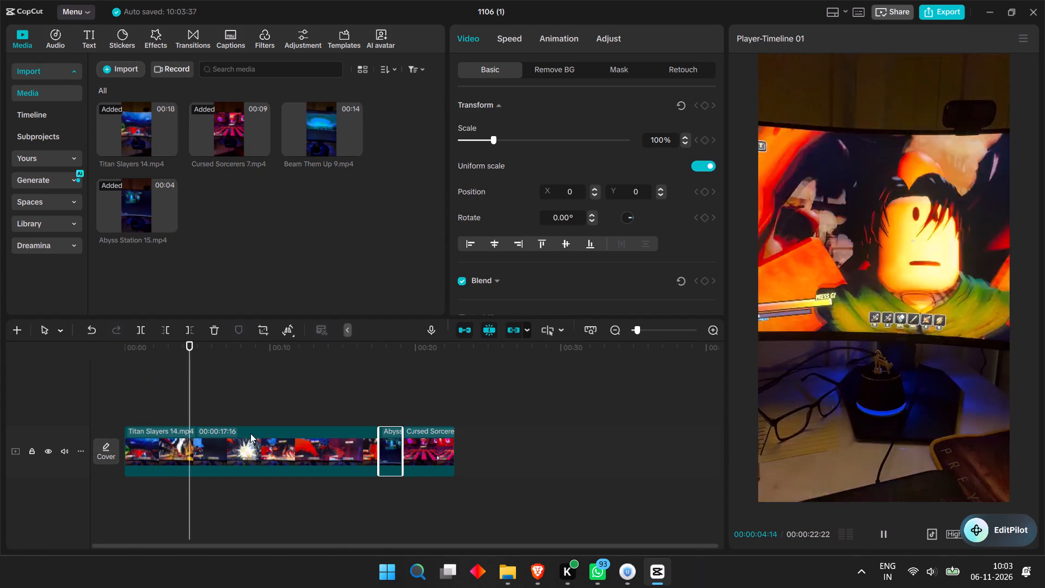
pyautogui.click(238, 443)
pyautogui.hotkey('ctrl', 'b')
pyautogui.click(238, 443)
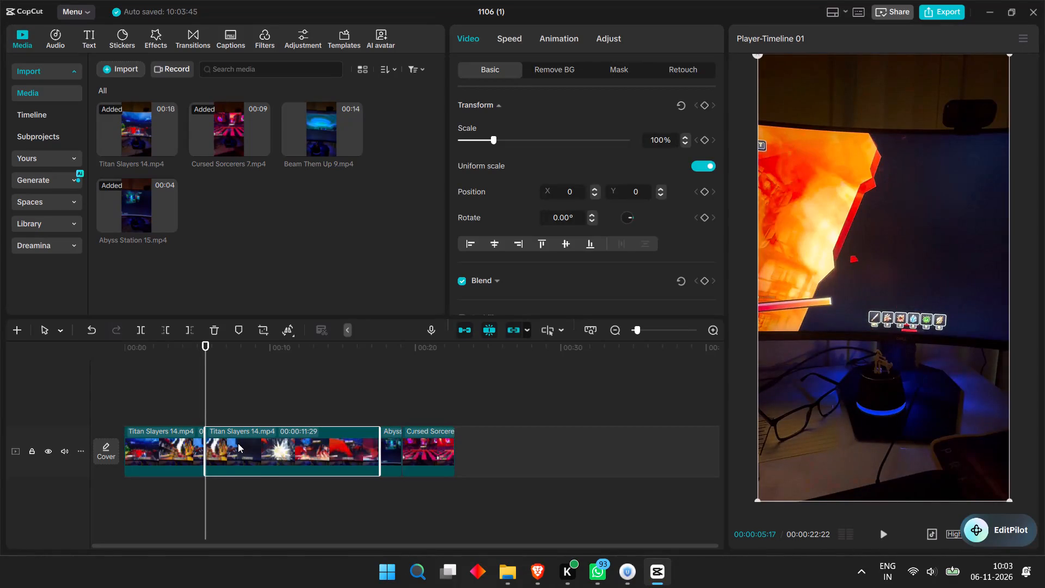
pyautogui.press('BackSpace')
# Play on into Cursed Sorcerers 7, split it at 00:00:08:22 and delete the remainder.
pyautogui.press('space')
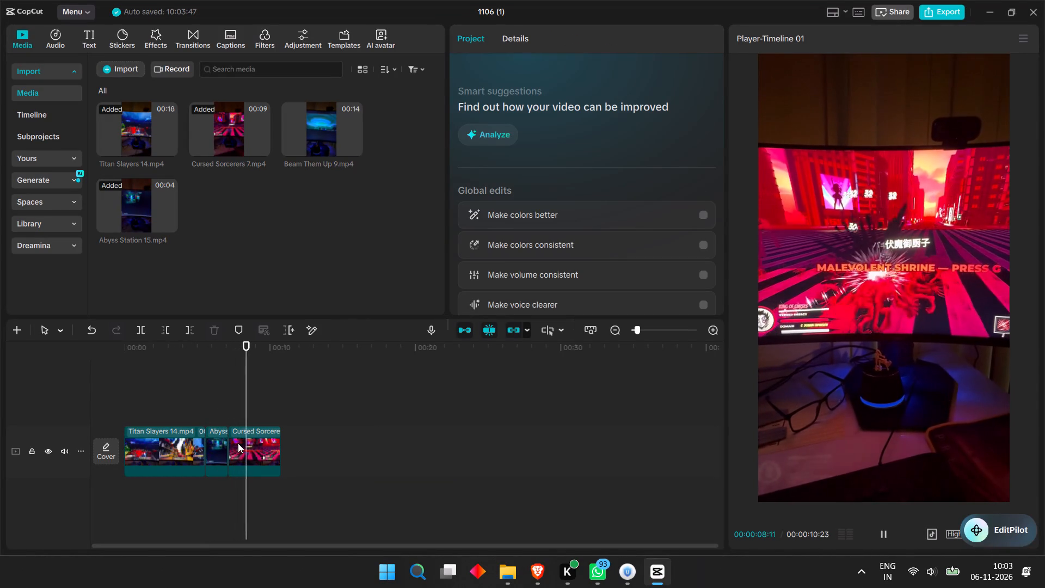
pyautogui.press('space')
pyautogui.click(266, 448)
pyautogui.hotkey('ctrl', 'b')
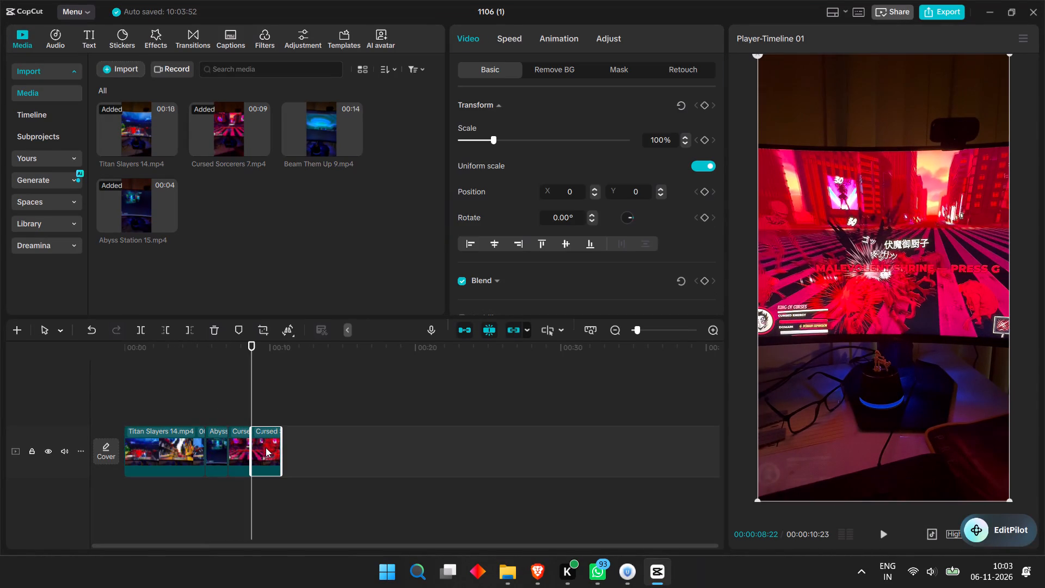
pyautogui.press('BackSpace')
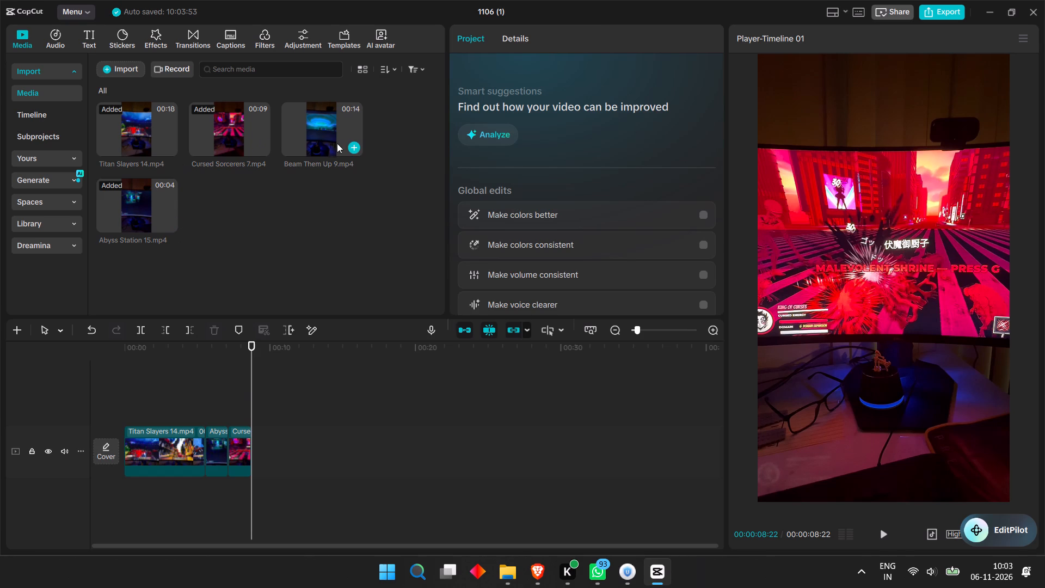
# Add Beam Them Up 9.mp4 at the end of the timeline, split it at 00:00:10:24 and delete the remainder.
pyautogui.click(353, 143)
pyautogui.press('space')
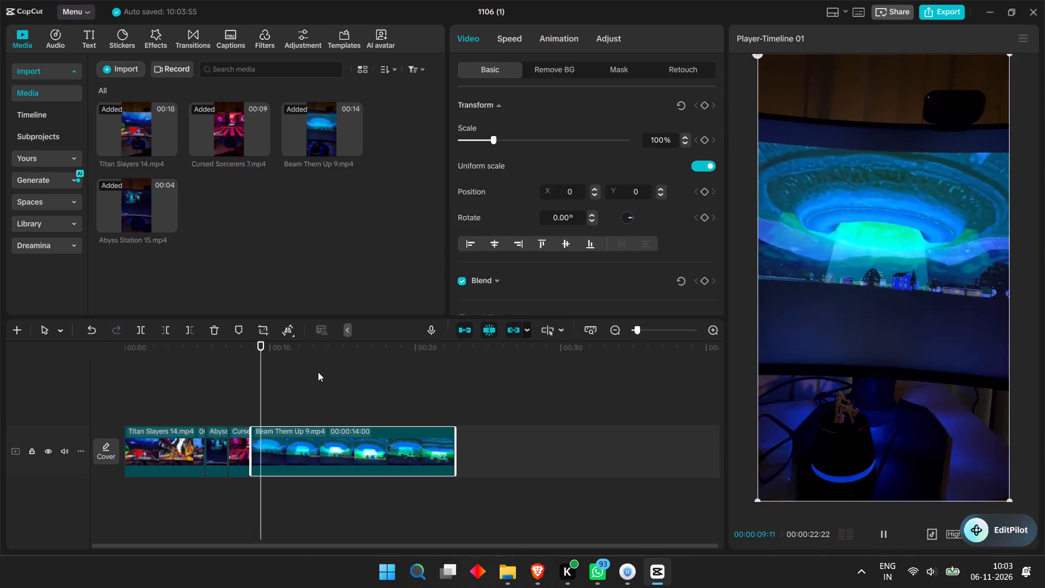
pyautogui.press('space')
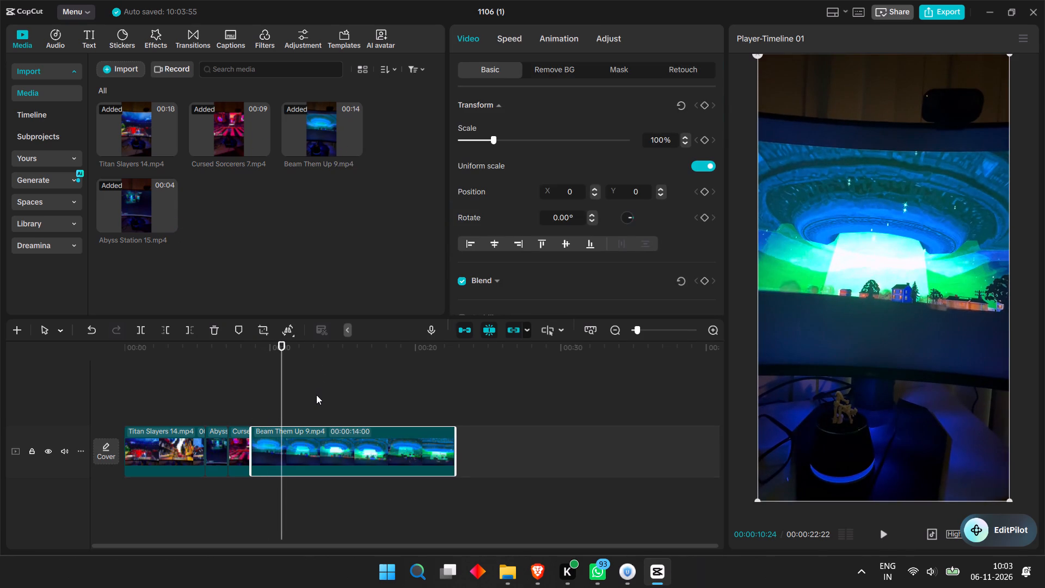
pyautogui.hotkey('ctrl', 'b')
pyautogui.press('BackSpace')
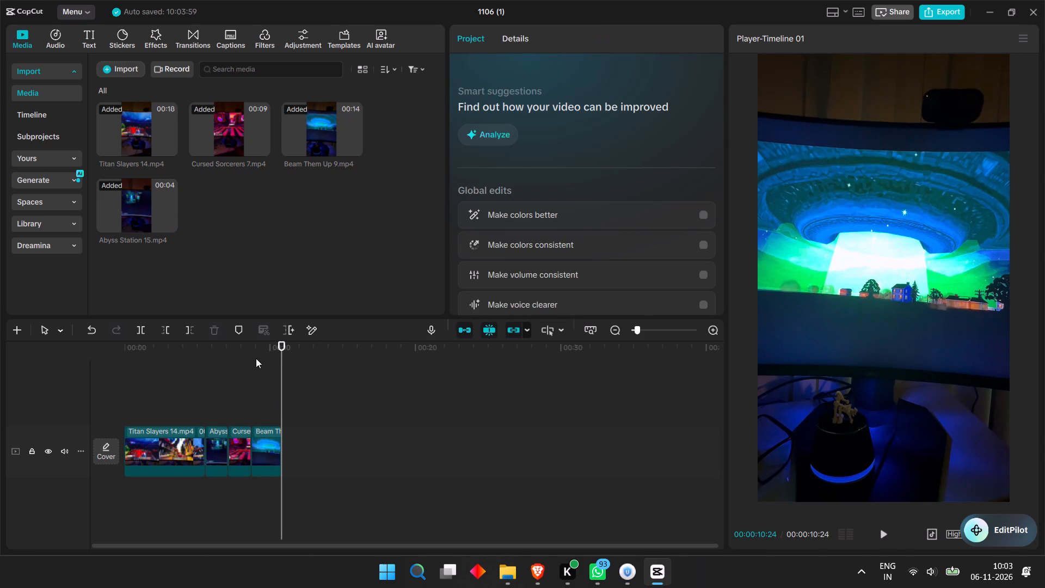
# Extend the end of the Beam Them Up 9 clip to 00:00:11:24 and return the playhead to the start.
pyautogui.moveTo(283, 349); pyautogui.dragTo(101, 369)
pyautogui.click(270, 446)
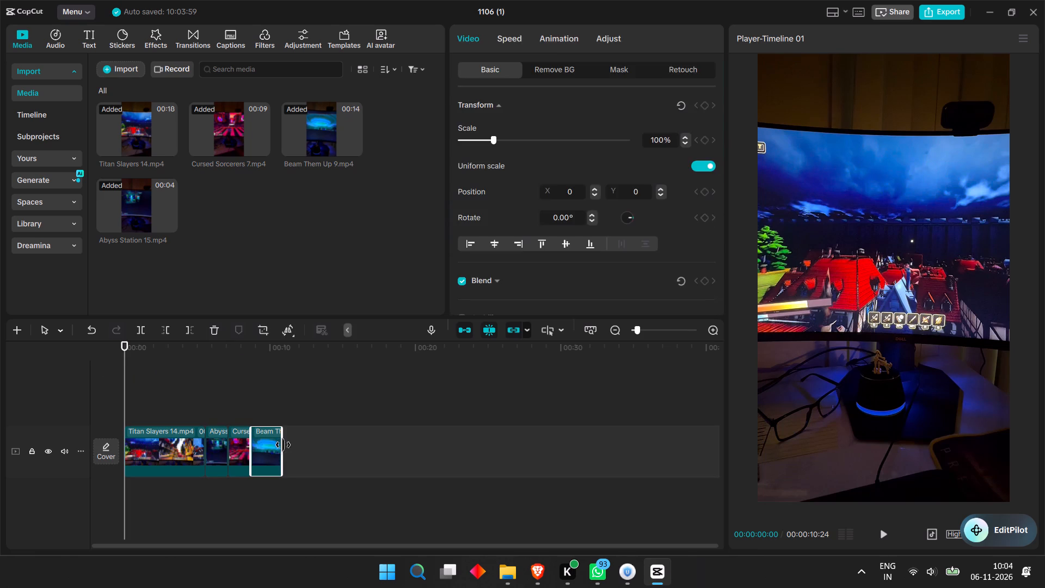
pyautogui.click(285, 444)
pyautogui.click(280, 446)
pyautogui.moveTo(280, 446); pyautogui.dragTo(295, 445)
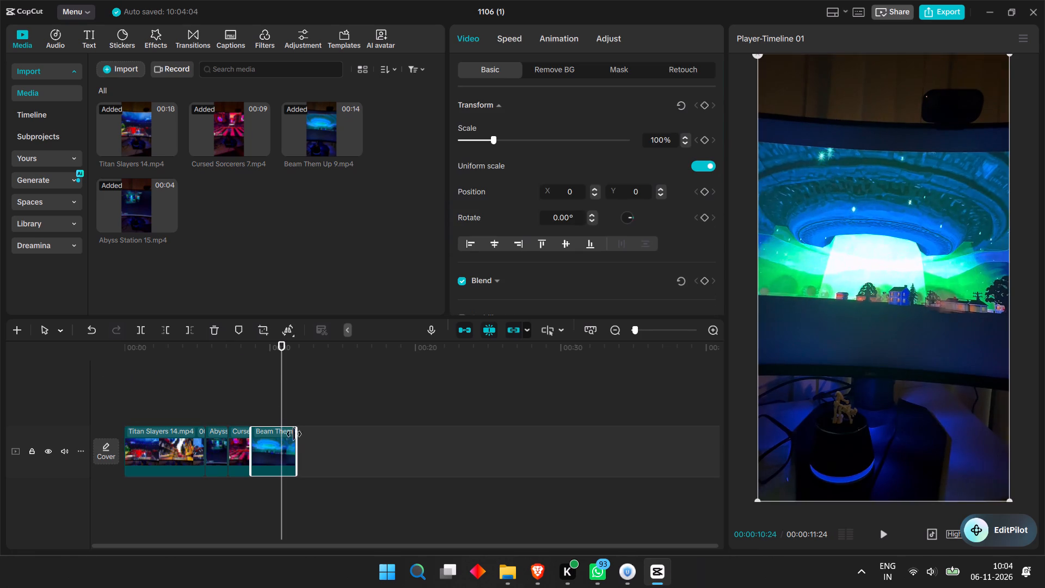
pyautogui.moveTo(280, 344); pyautogui.dragTo(51, 359)
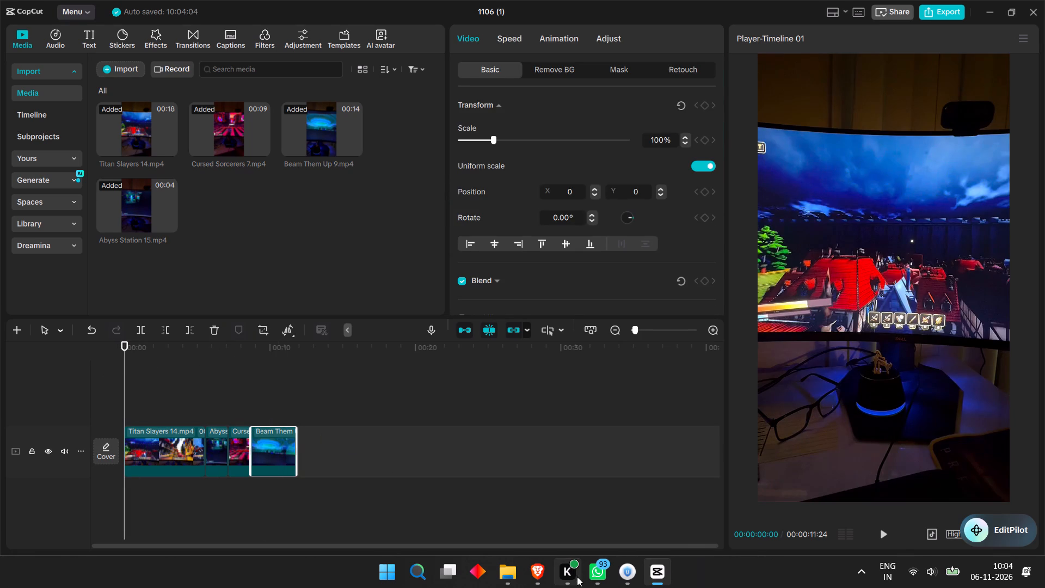
# Switch to Brave, open the ForgeGUI Showcase Campaign Guide document and copy all of its text.
pyautogui.click(531, 573)
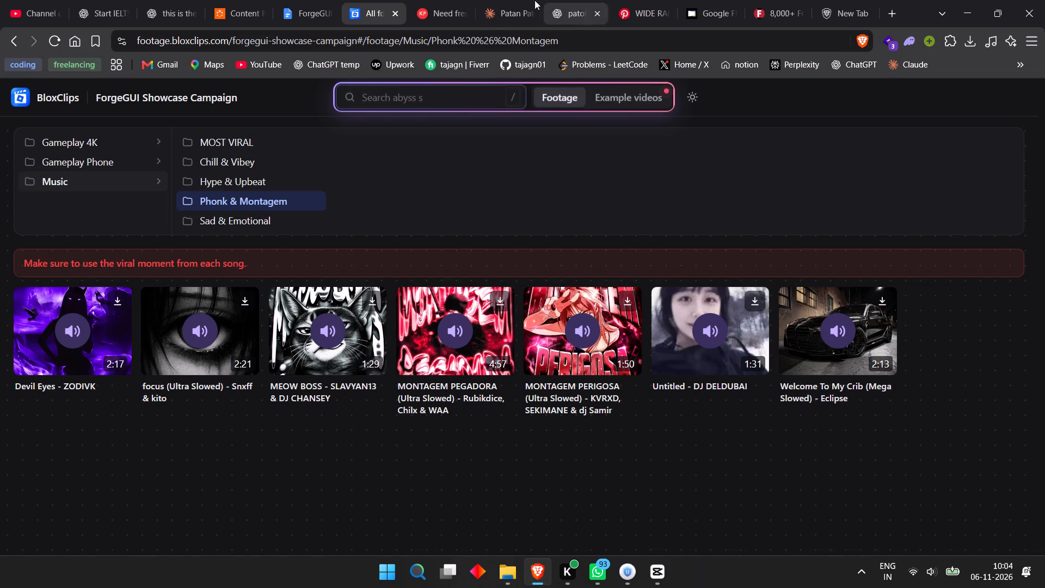
pyautogui.click(298, 0)
pyautogui.click(377, 216)
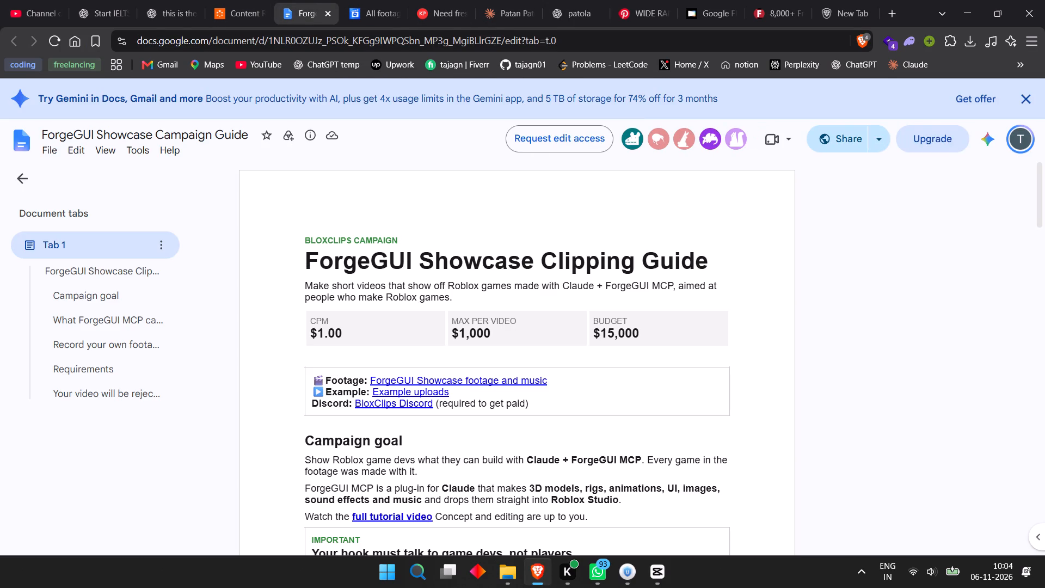
pyautogui.hotkey('ctrl', 'a')
pyautogui.hotkey('ctrl', 'c')
pyautogui.hotkey('ctrl', 'c')
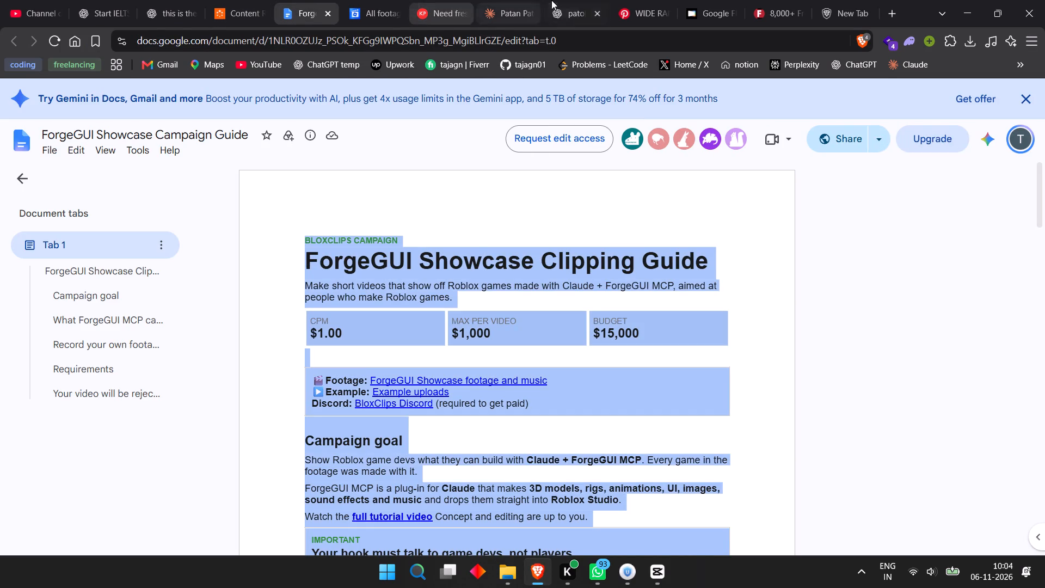
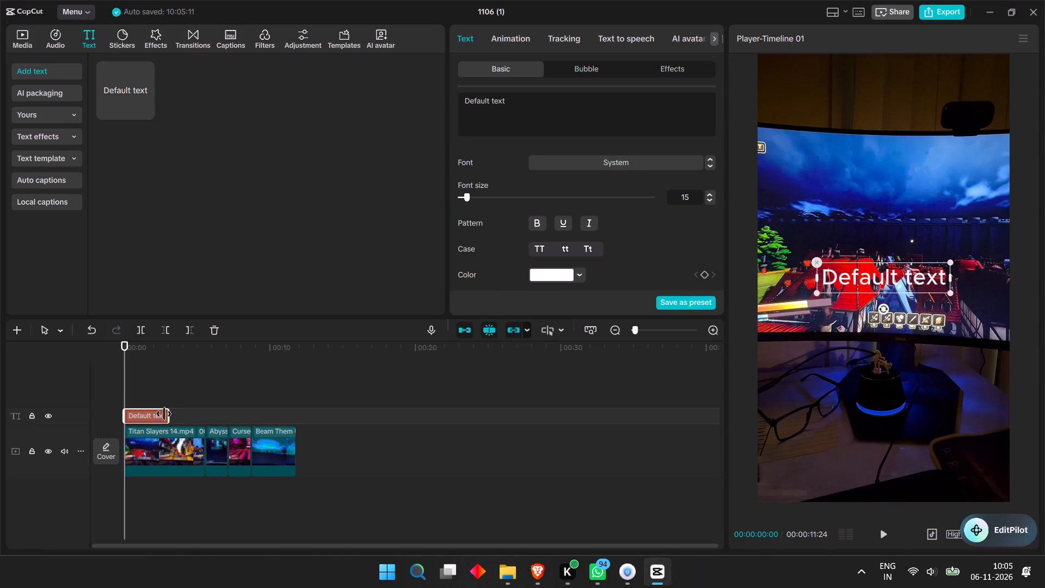
# Extend the default text clip on the timeline from the start to the end of the last video clip.
pyautogui.moveTo(164, 414); pyautogui.dragTo(201, 412)
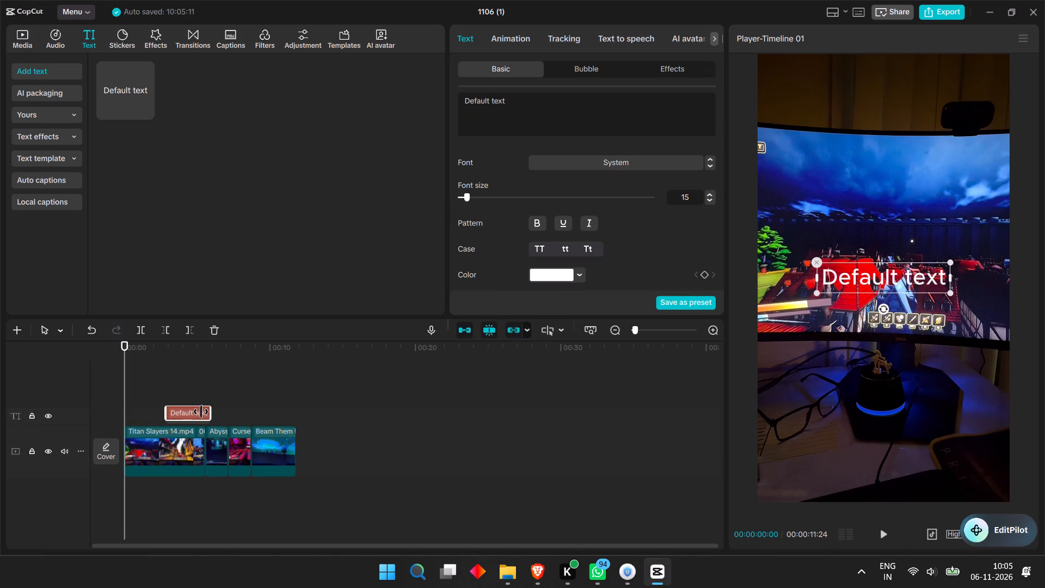
pyautogui.moveTo(201, 412); pyautogui.dragTo(158, 412)
pyautogui.moveTo(168, 416); pyautogui.dragTo(268, 415)
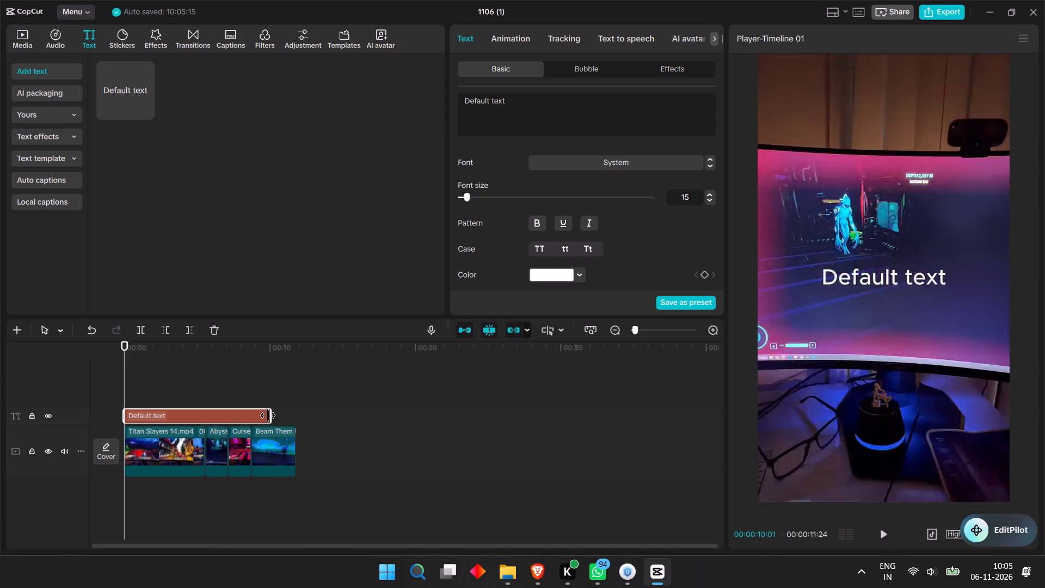
pyautogui.moveTo(268, 415); pyautogui.dragTo(293, 414)
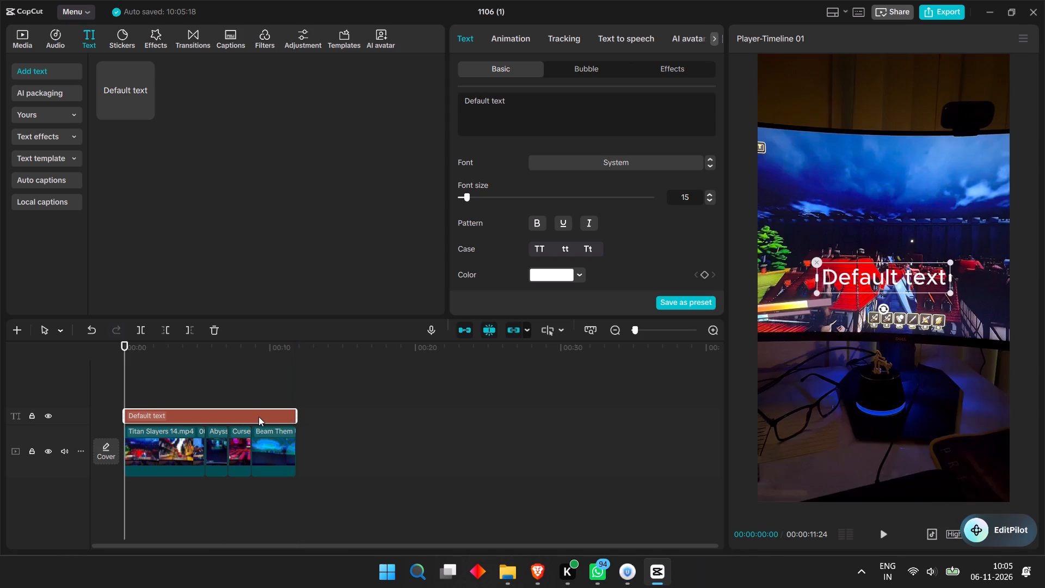
# Replace the default text with the copied hook line "BRO BUILT THIS ROBLOX GAME WITHOUT EVEN KNOWING HOW TO CODE 💀😭".
pyautogui.click(259, 416)
pyautogui.moveTo(516, 97); pyautogui.dragTo(452, 102)
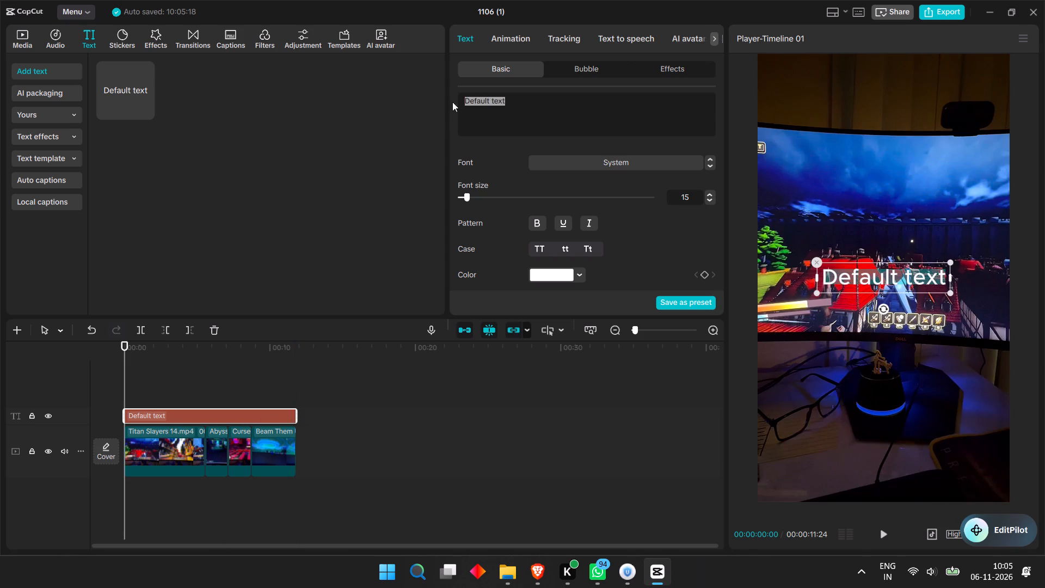
pyautogui.moveTo(452, 102); pyautogui.dragTo(445, 102)
pyautogui.hotkey('ctrl', 'v')
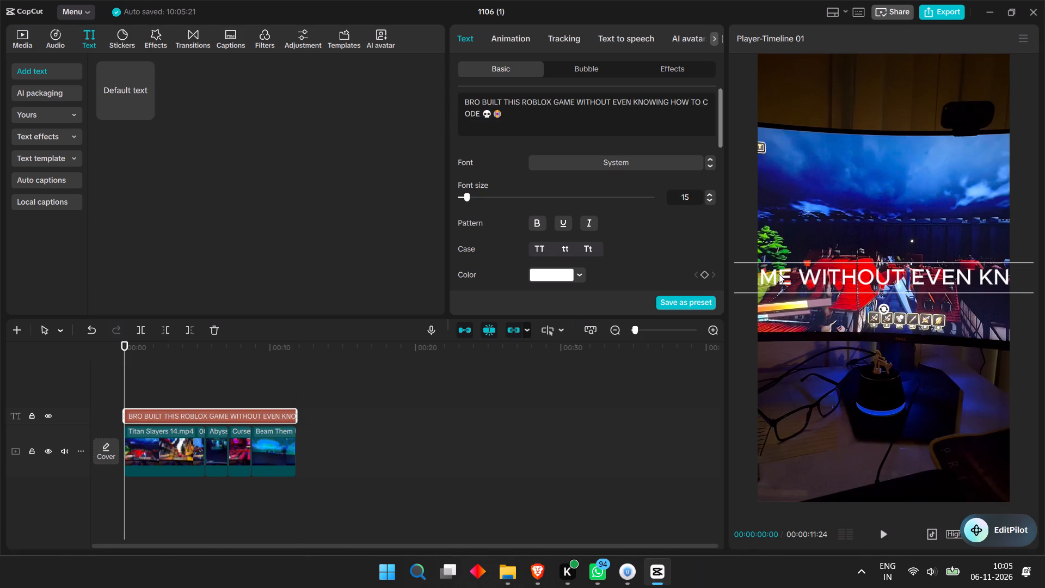
# Set the hook text's font to Rubik and its scale to about 133%.
pyautogui.moveTo(121, 345); pyautogui.dragTo(118, 345)
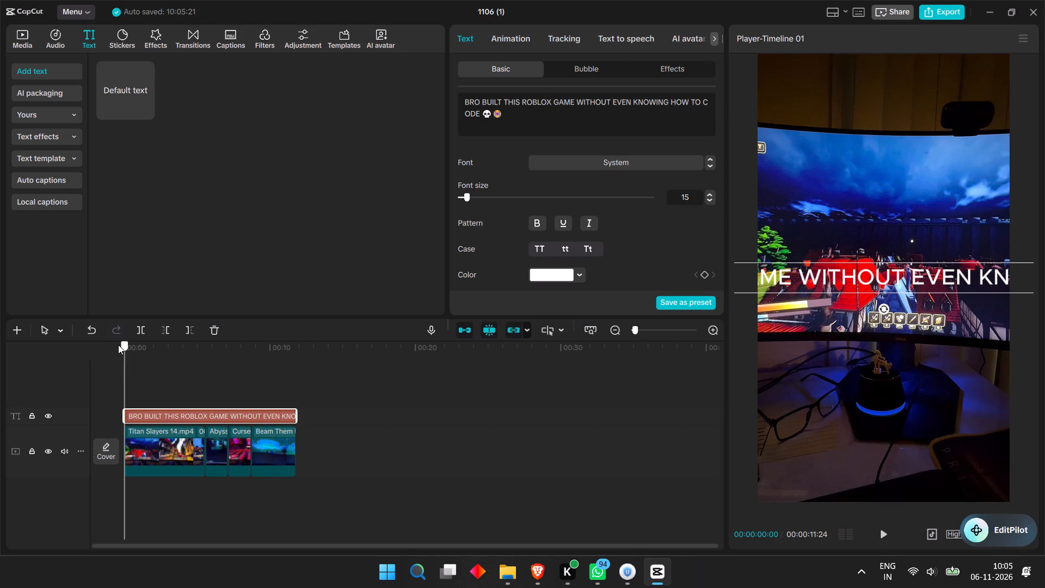
pyautogui.moveTo(118, 345); pyautogui.dragTo(113, 345)
pyautogui.click(593, 162)
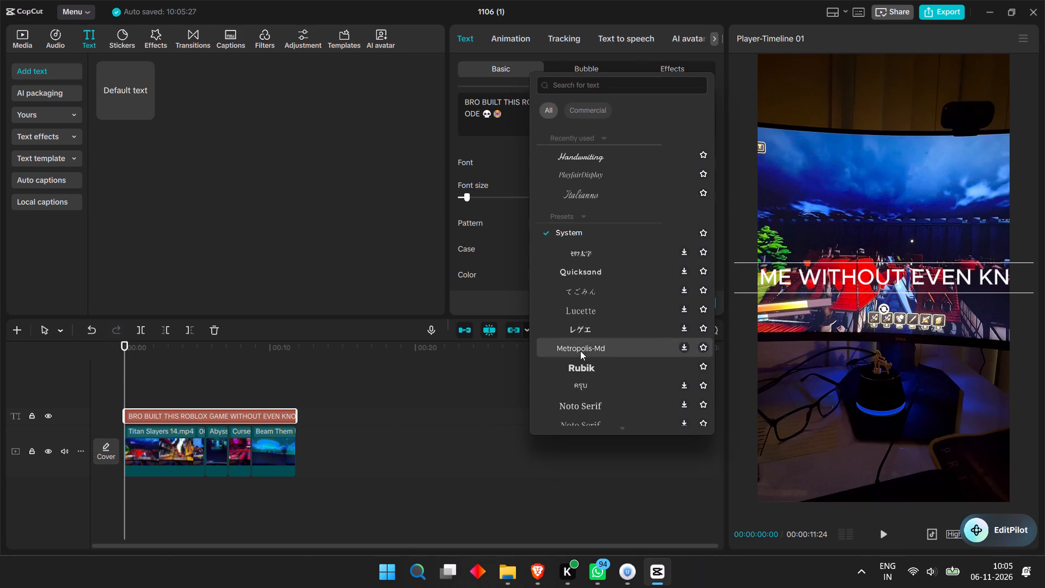
pyautogui.click(582, 364)
pyautogui.scroll(-5, 673, 214)
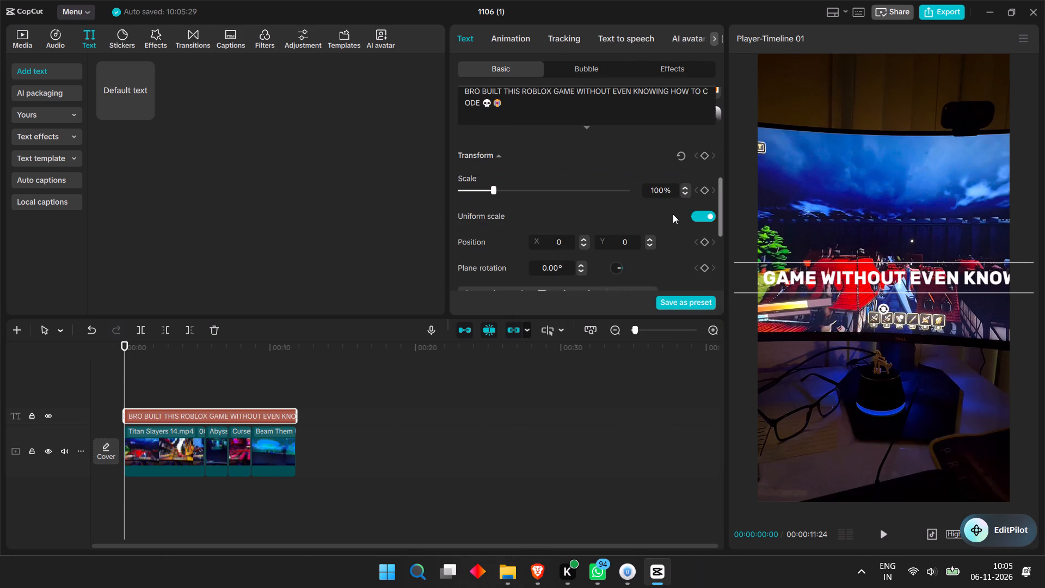
pyautogui.moveTo(492, 192); pyautogui.dragTo(487, 192)
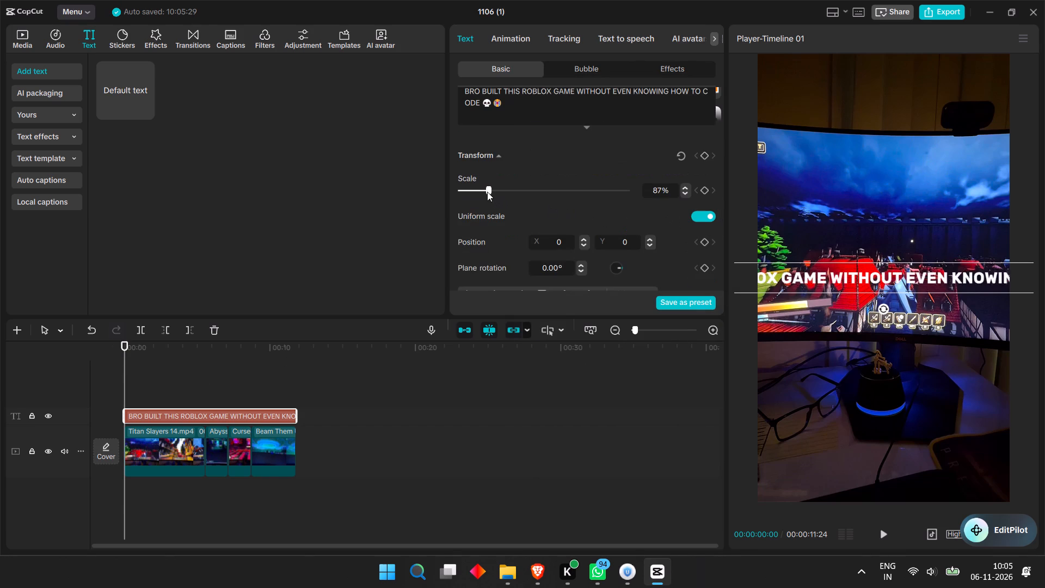
pyautogui.moveTo(487, 192); pyautogui.dragTo(503, 194)
# Enable a background for the hook text, choose the second background style and colour it white (FFFFFF).
pyautogui.scroll(-3, 534, 207)
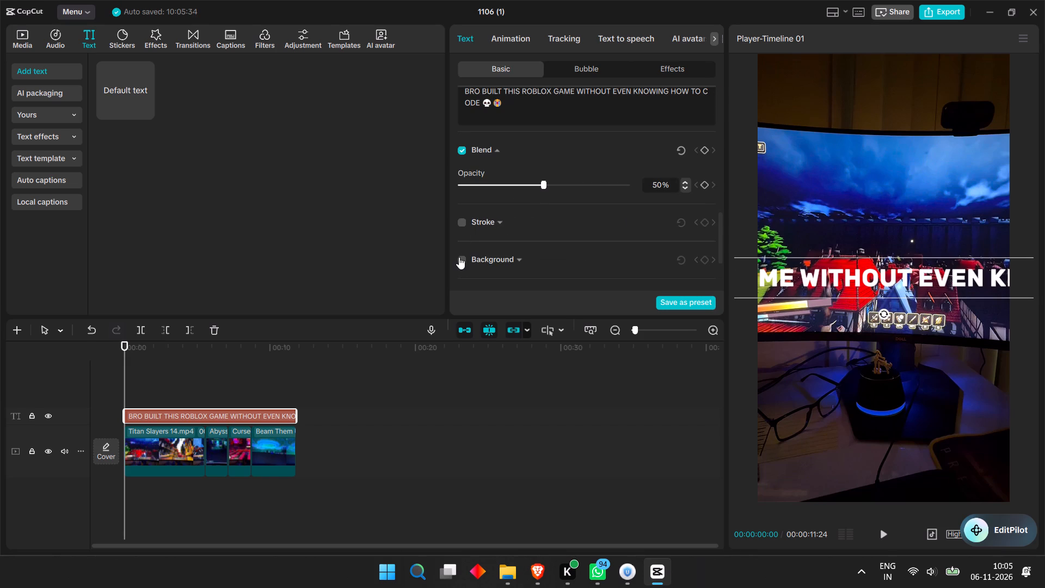
pyautogui.click(459, 257)
pyautogui.scroll(-1, 488, 248)
pyautogui.scroll(1, 517, 219)
pyautogui.scroll(-1, 524, 273)
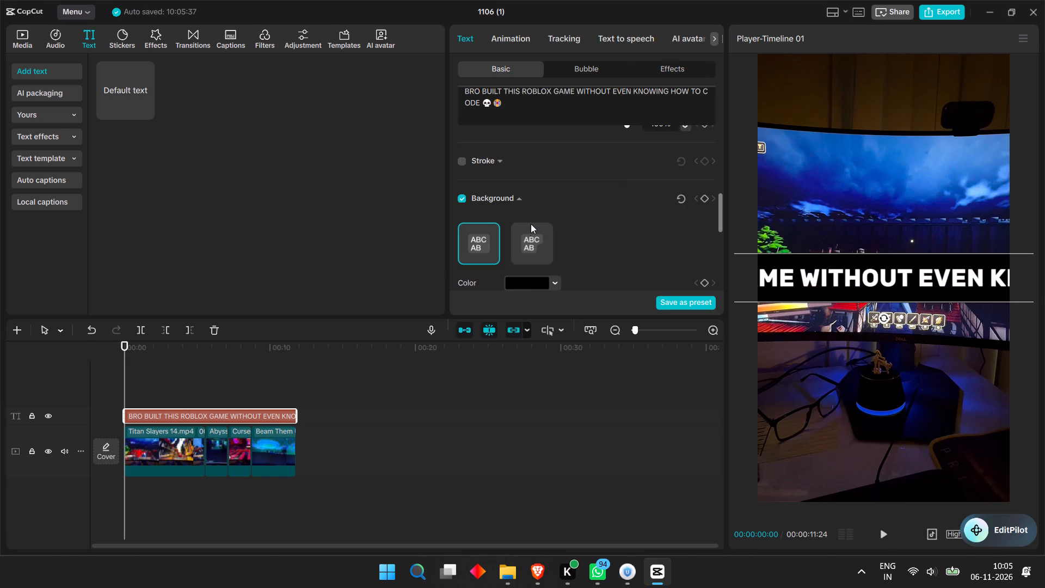
pyautogui.click(531, 224)
pyautogui.scroll(3, 598, 188)
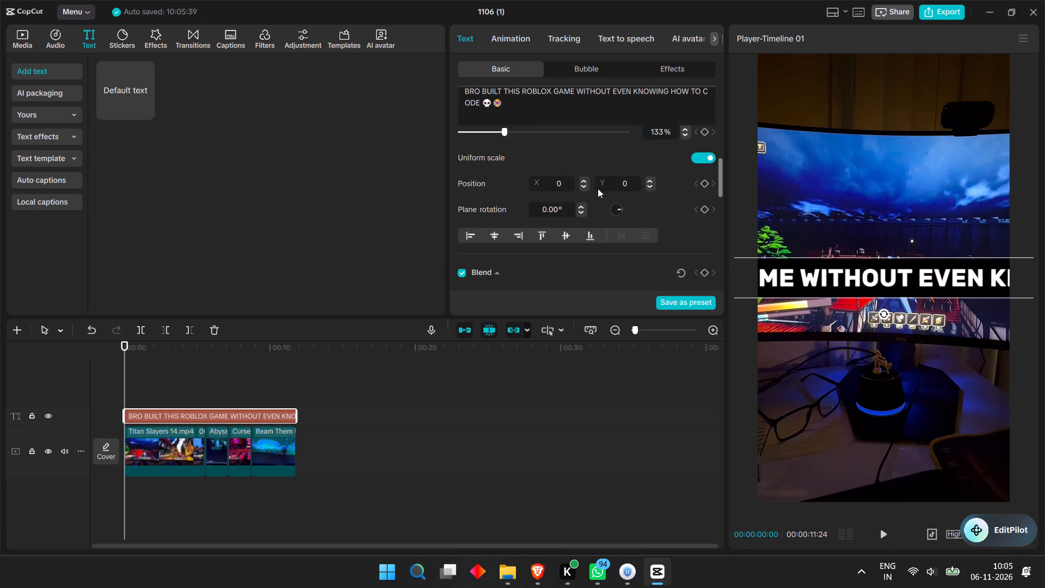
pyautogui.scroll(-2, 585, 261)
pyautogui.scroll(-2, 489, 258)
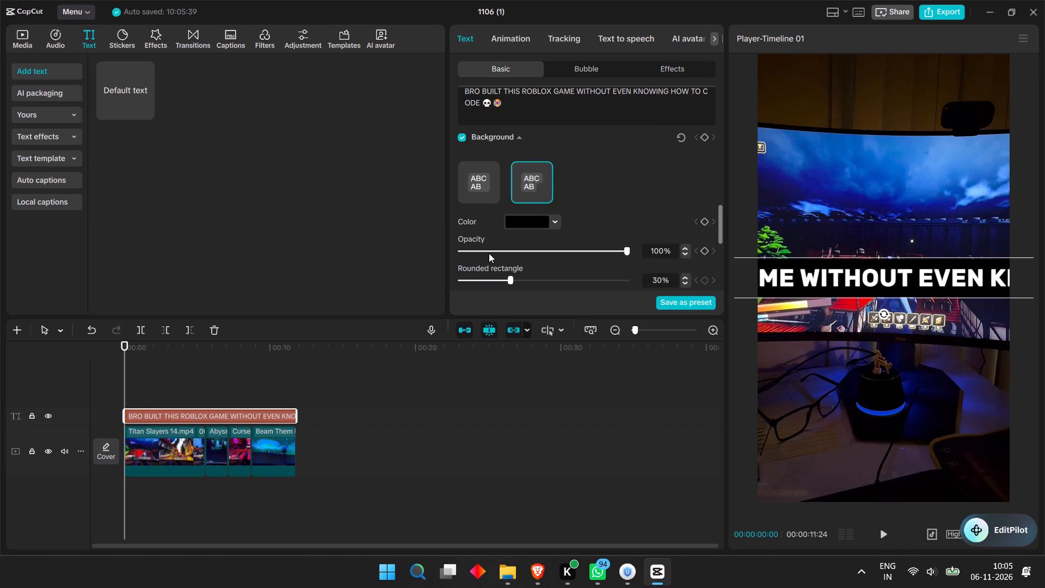
pyautogui.click(522, 223)
pyautogui.moveTo(498, 274); pyautogui.dragTo(470, 224)
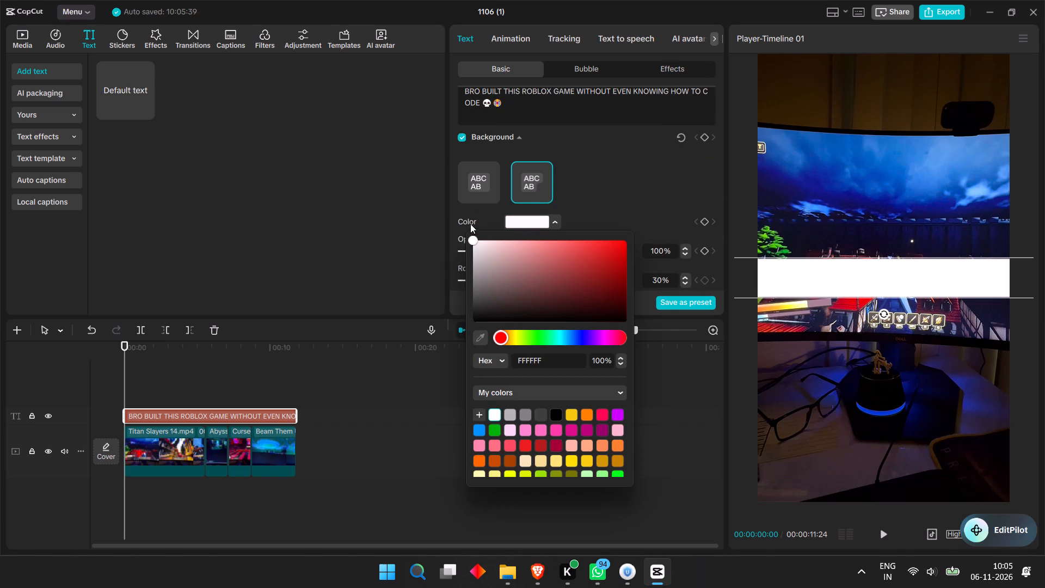
pyautogui.moveTo(470, 224); pyautogui.dragTo(464, 212)
pyautogui.click(670, 171)
# Change the hook text's own colour to black (000000).
pyautogui.scroll(10, 606, 185)
pyautogui.scroll(-1, 603, 179)
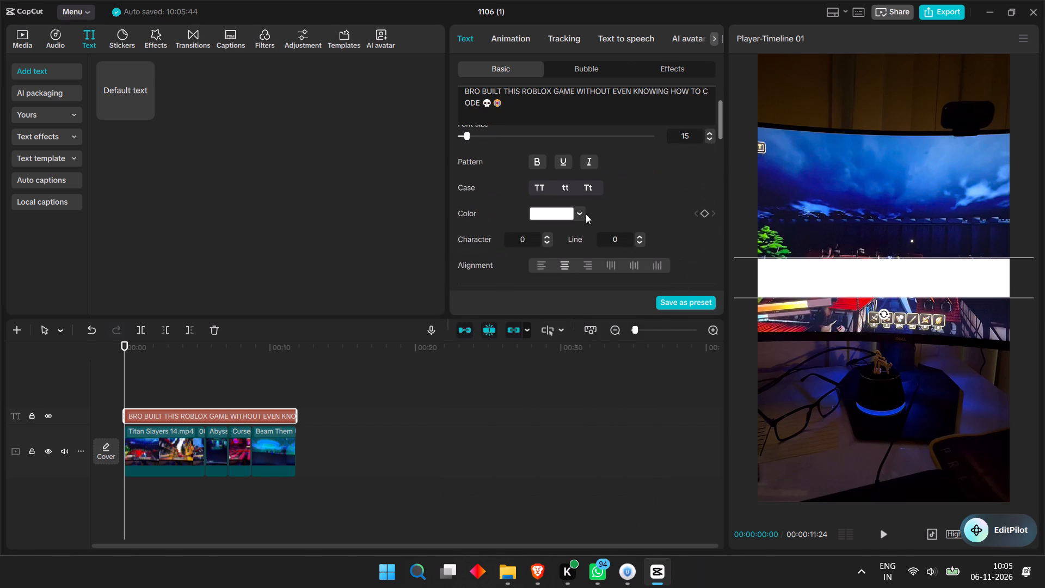
pyautogui.click(546, 212)
pyautogui.moveTo(523, 276); pyautogui.dragTo(488, 336)
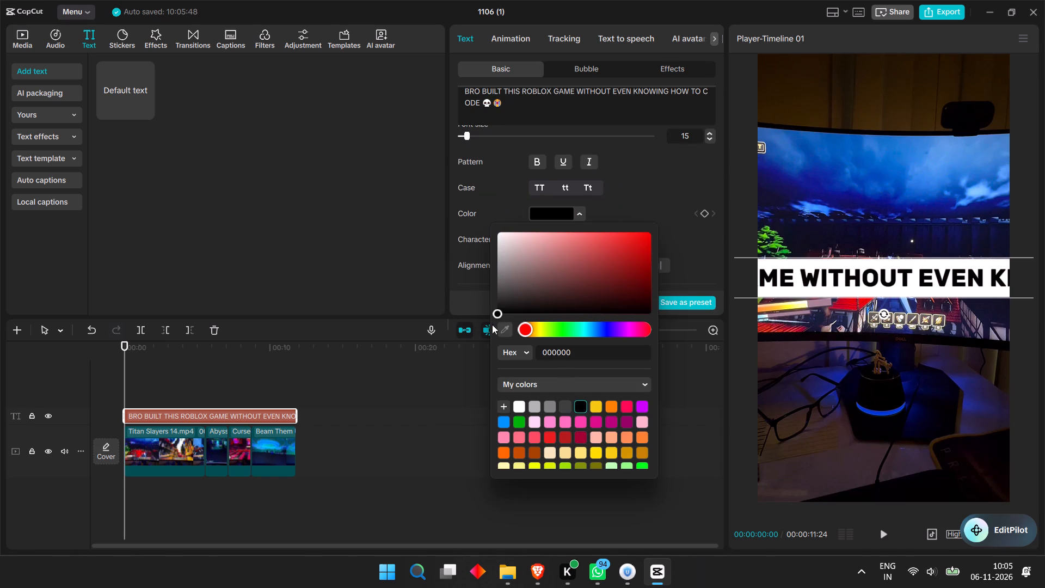
pyautogui.click(640, 177)
# Narrow the hook text box so the line wraps onto four lines within the frame, and place it near the top of the video.
pyautogui.moveTo(905, 274); pyautogui.dragTo(675, 284)
pyautogui.moveTo(904, 275); pyautogui.dragTo(765, 287)
pyautogui.moveTo(990, 298); pyautogui.dragTo(798, 295)
pyautogui.moveTo(776, 303); pyautogui.dragTo(973, 188)
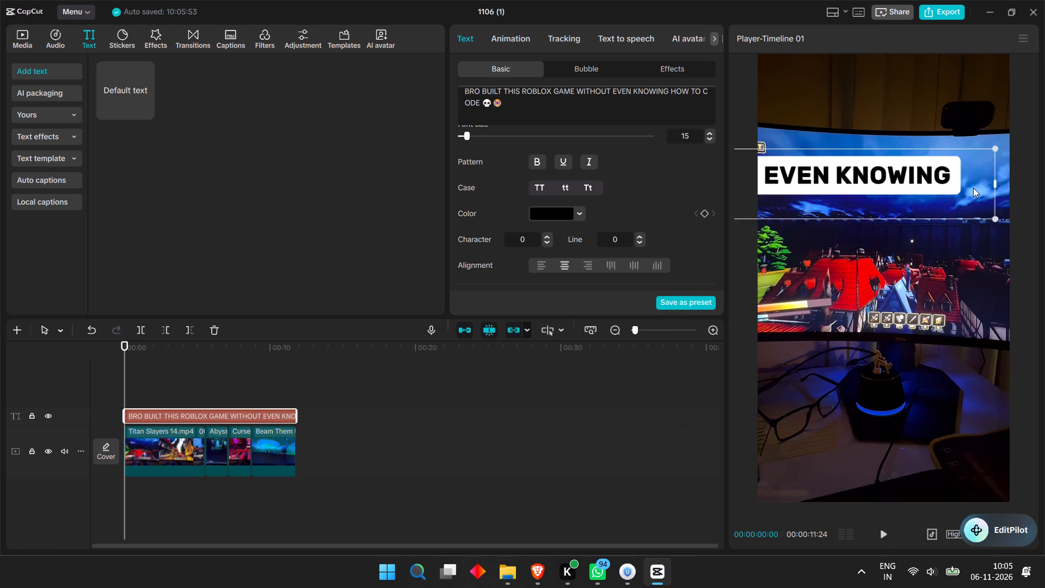
pyautogui.moveTo(973, 188); pyautogui.dragTo(963, 194)
pyautogui.moveTo(984, 189); pyautogui.dragTo(804, 202)
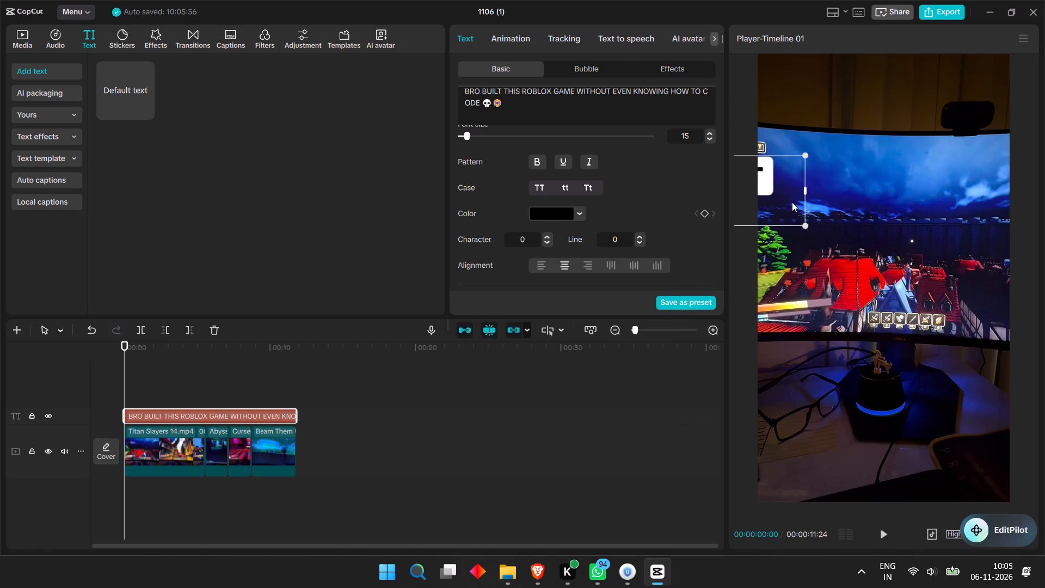
pyautogui.moveTo(792, 202); pyautogui.dragTo(967, 214)
pyautogui.moveTo(980, 203); pyautogui.dragTo(844, 212)
pyautogui.moveTo(786, 219); pyautogui.dragTo(887, 227)
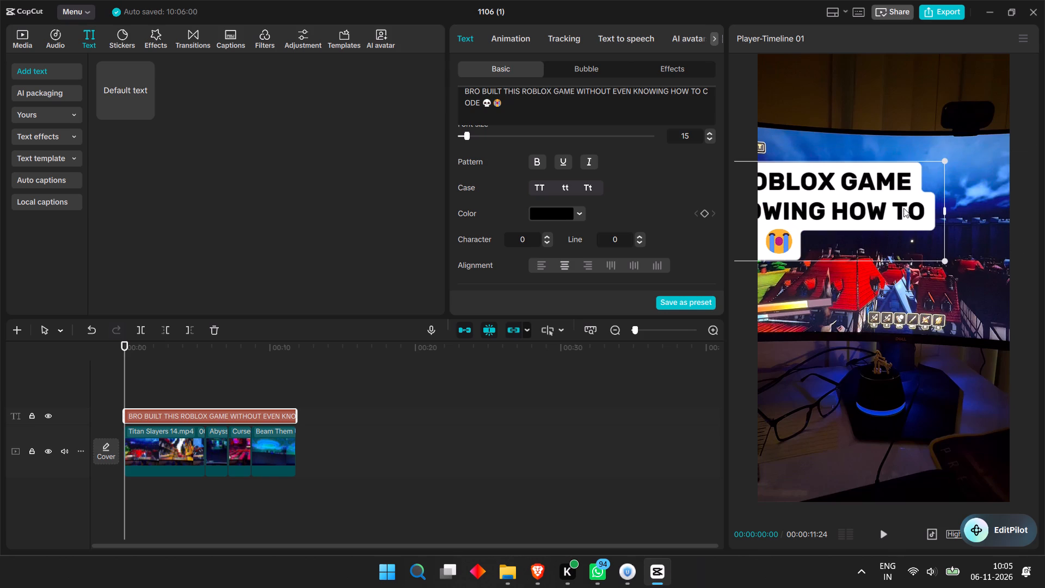
pyautogui.moveTo(941, 163); pyautogui.dragTo(848, 222)
pyautogui.moveTo(811, 220); pyautogui.dragTo(985, 192)
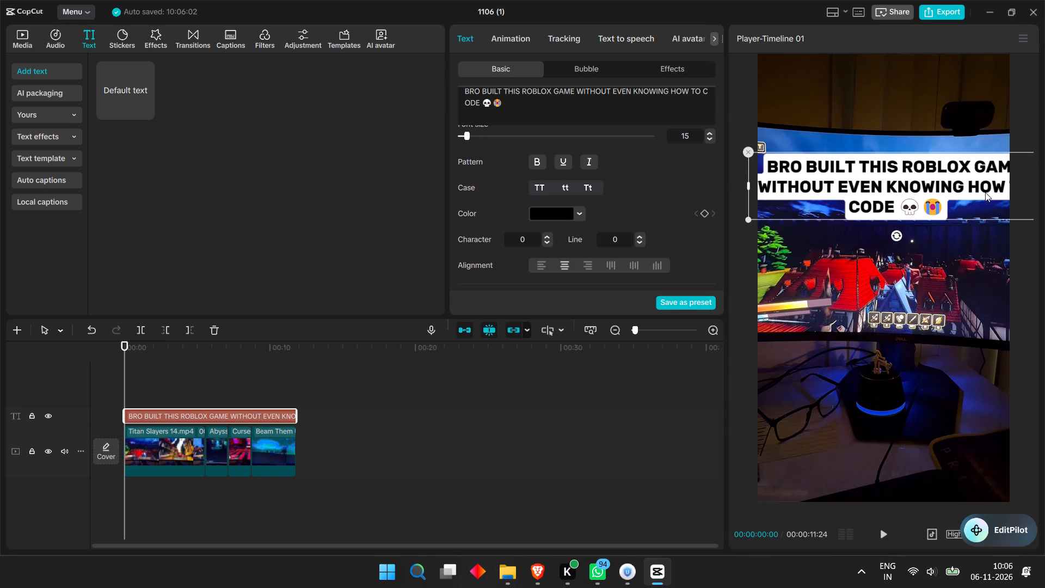
pyautogui.moveTo(985, 192); pyautogui.dragTo(945, 158)
pyautogui.moveTo(1009, 148); pyautogui.dragTo(900, 155)
pyautogui.moveTo(869, 151); pyautogui.dragTo(922, 149)
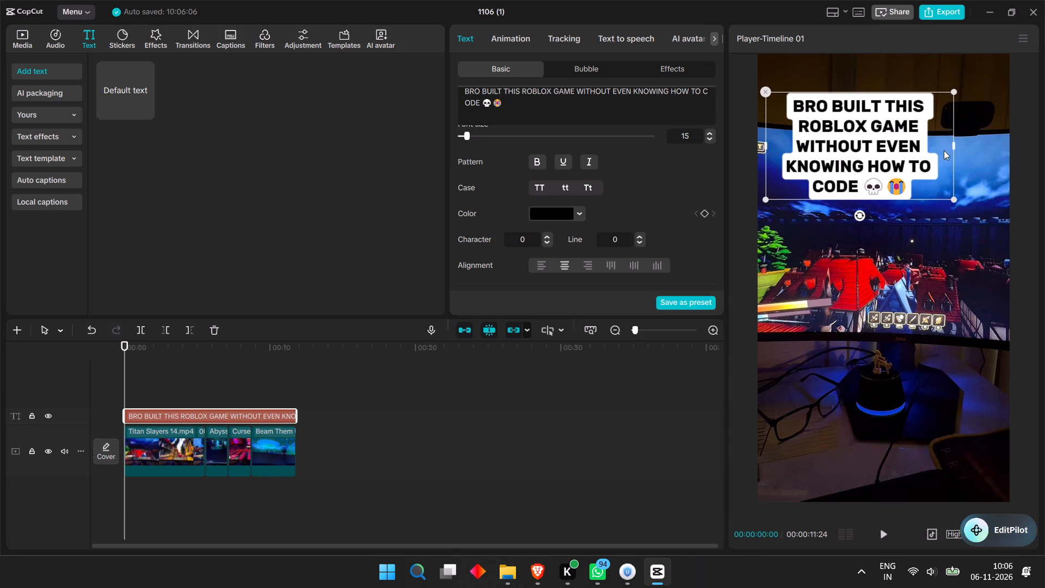
pyautogui.moveTo(953, 146); pyautogui.dragTo(1011, 143)
# Move the Titan Slayers clip down in the frame to about Y -452, keeping it centred horizontally.
pyautogui.click(882, 311)
pyautogui.moveTo(881, 308); pyautogui.dragTo(879, 364)
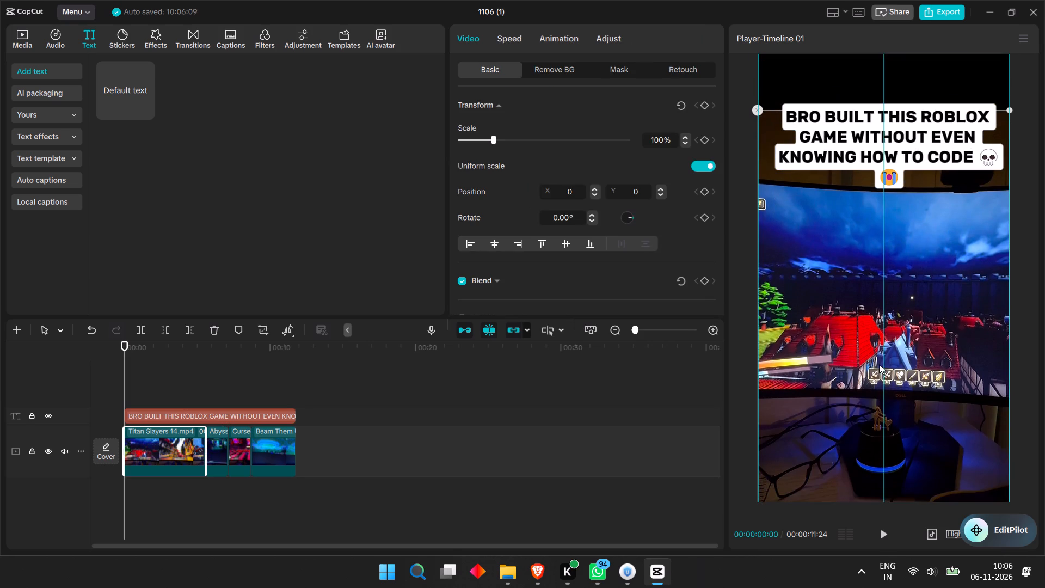
pyautogui.moveTo(879, 364); pyautogui.dragTo(880, 360)
# Bring the Abyss clip into the preview and move its picture down to about X 32, Y -283.
pyautogui.click(213, 448)
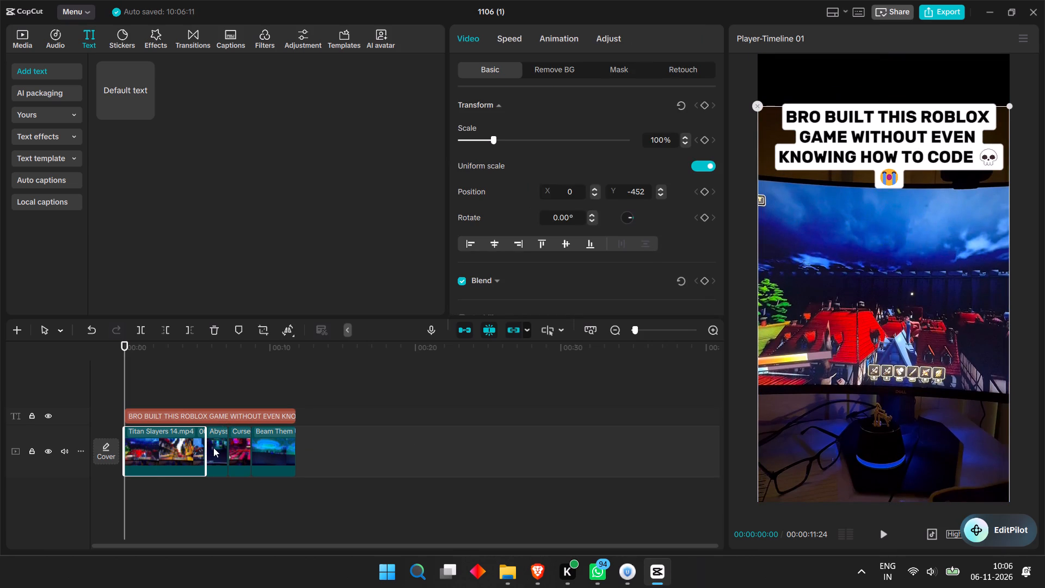
pyautogui.press('space')
pyautogui.click(212, 364)
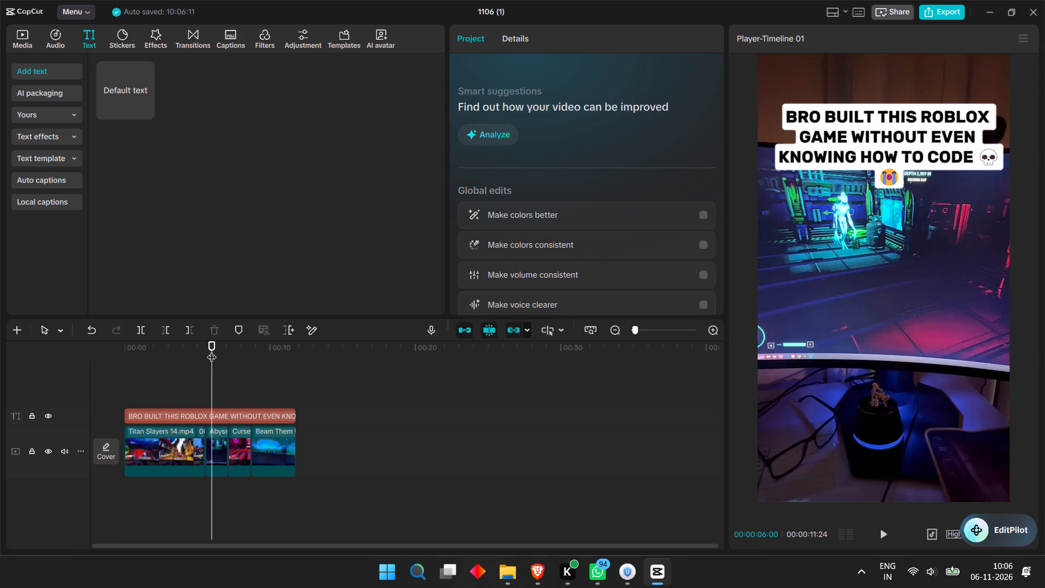
pyautogui.click(806, 248)
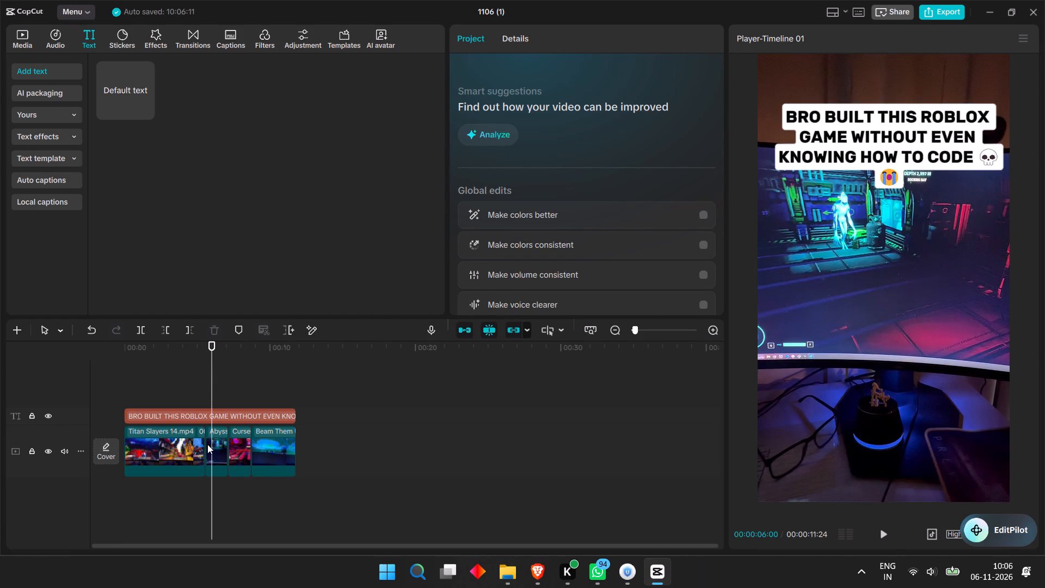
pyautogui.click(207, 444)
pyautogui.moveTo(801, 323); pyautogui.dragTo(807, 336)
pyautogui.click(200, 458)
pyautogui.click(226, 454)
pyautogui.click(212, 457)
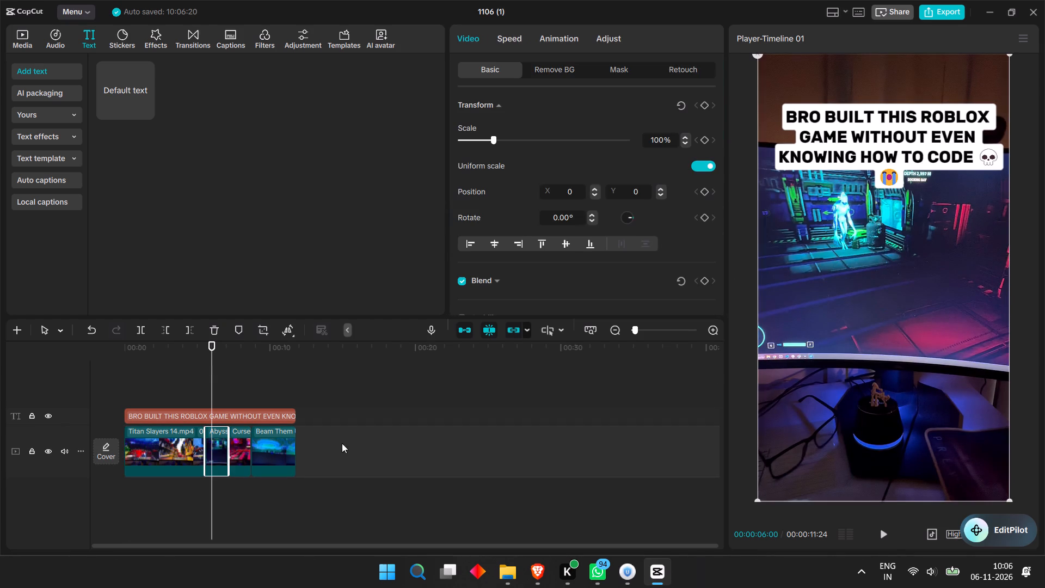
pyautogui.moveTo(861, 306); pyautogui.dragTo(865, 339)
# Bring the Curse clip into the preview and move its picture down to about X 50, Y -388.
pyautogui.click(247, 445)
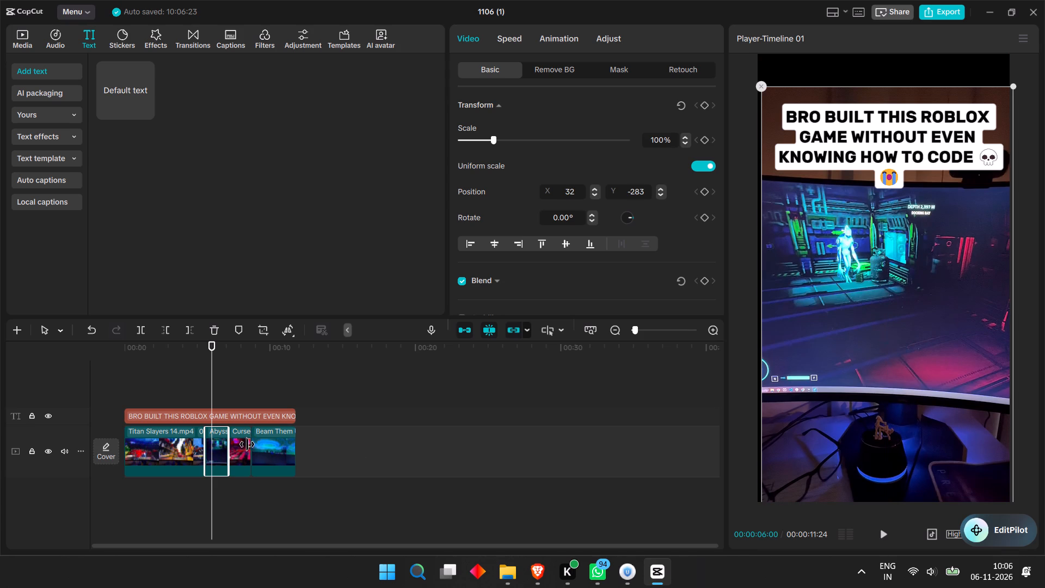
pyautogui.click(227, 356)
pyautogui.moveTo(847, 313); pyautogui.dragTo(850, 381)
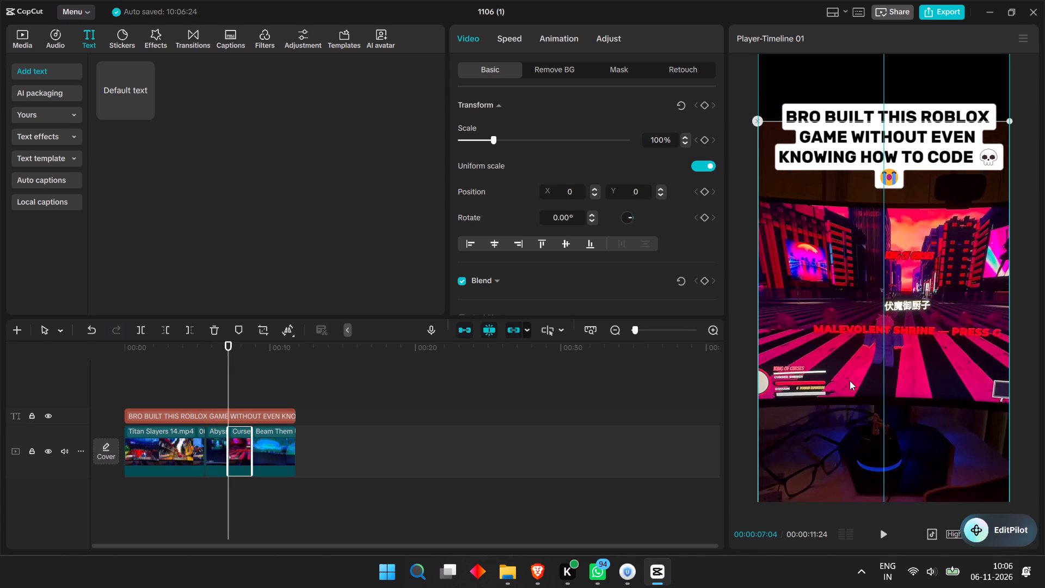
pyautogui.moveTo(850, 381); pyautogui.dragTo(853, 358)
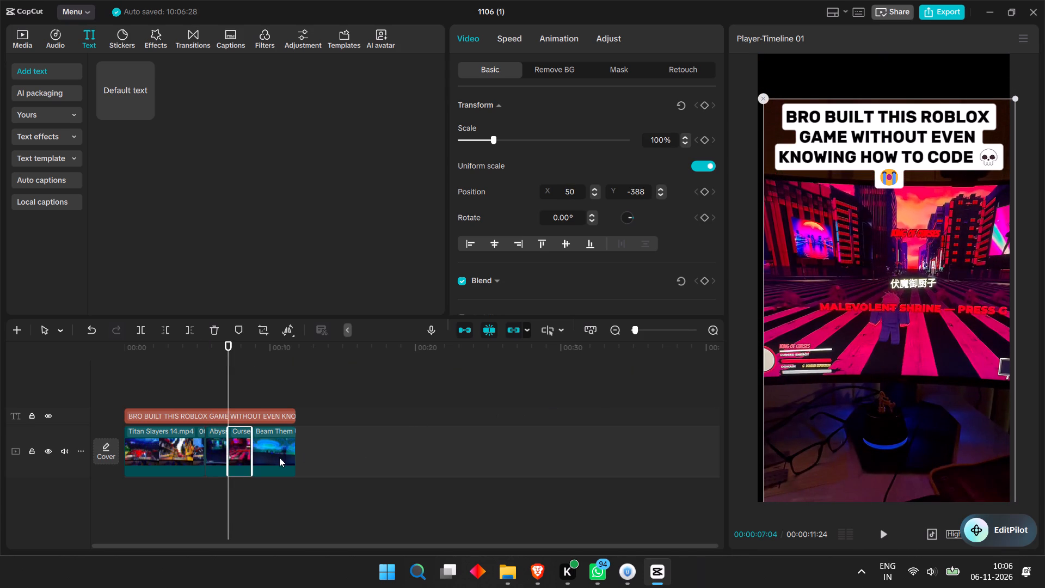
# Bring the Beam Them clip into the preview and move its picture down to about X 96, Y -452.
pyautogui.click(279, 457)
pyautogui.click(280, 350)
pyautogui.click(275, 444)
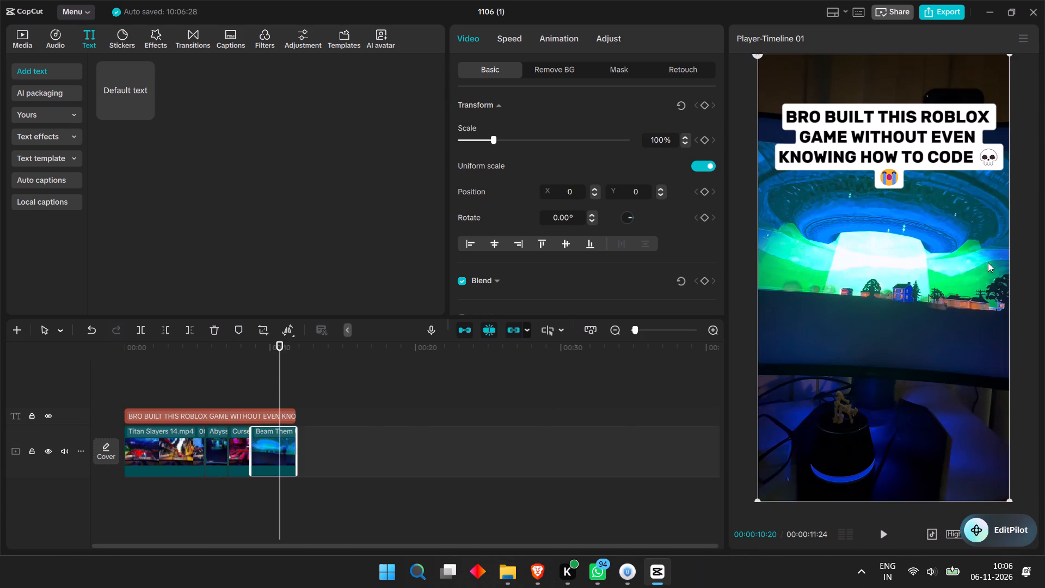
pyautogui.moveTo(993, 256); pyautogui.dragTo(1005, 309)
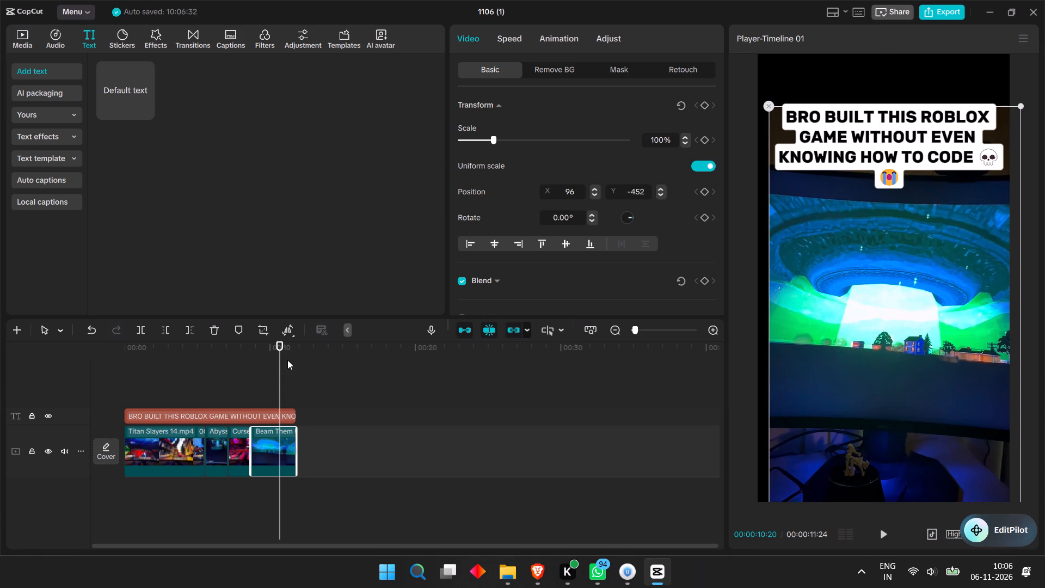
# Play the opening seconds of the video from the start to check the hook text and repositioned footage.
pyautogui.moveTo(277, 358); pyautogui.dragTo(0, 387)
pyautogui.press('space')
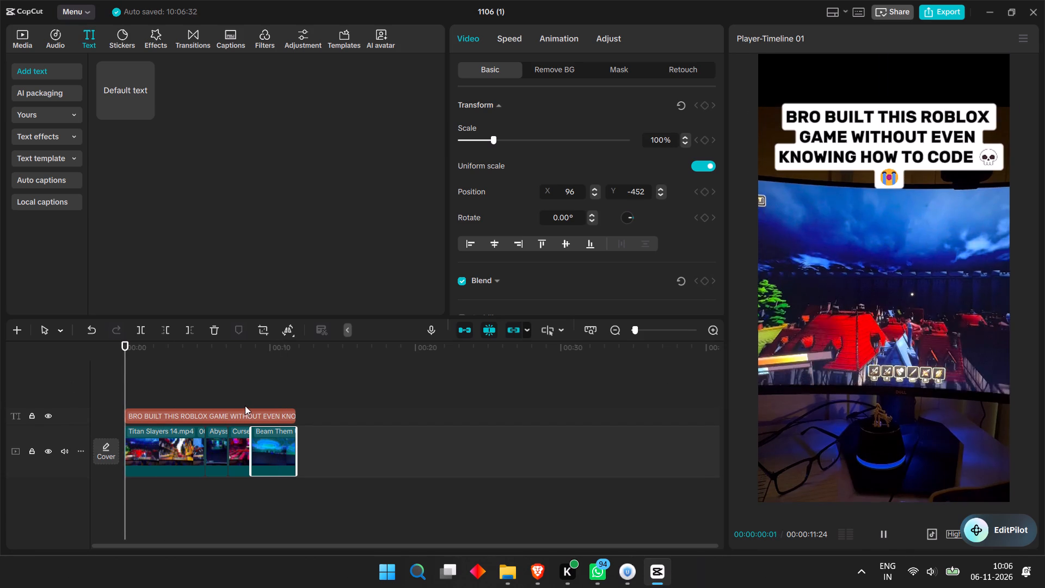
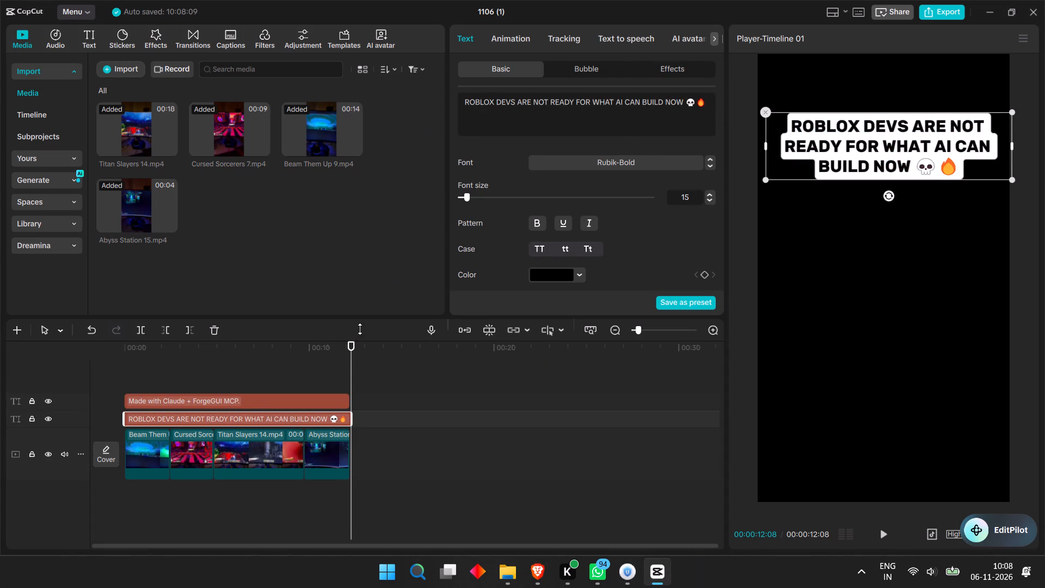
# Shift the Beam Them clip's picture down in the frame to about X 0, Y -446.
pyautogui.moveTo(351, 358); pyautogui.dragTo(65, 360)
pyautogui.press('space')
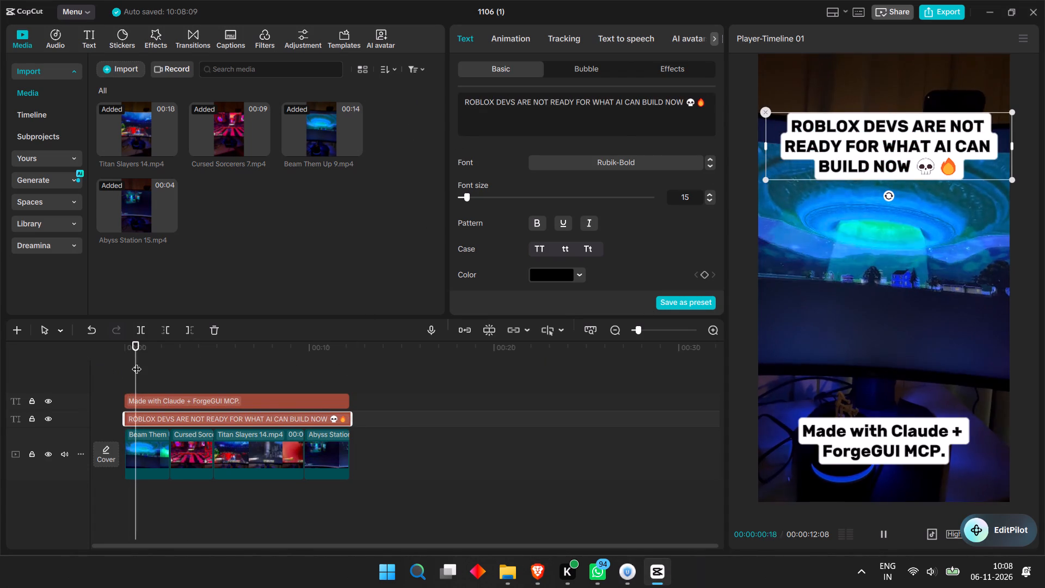
pyautogui.press('space')
pyautogui.click(140, 455)
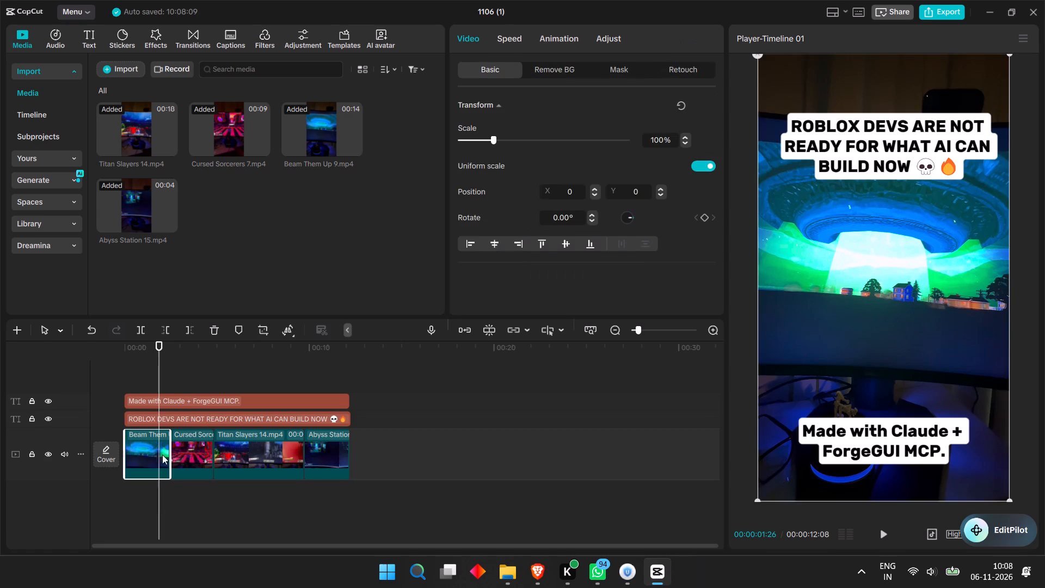
pyautogui.moveTo(956, 304); pyautogui.dragTo(955, 357)
# Shift the Cursed Sorcerers clip's picture down to about X 61, Y -493 and play through the remaining clips.
pyautogui.press('space')
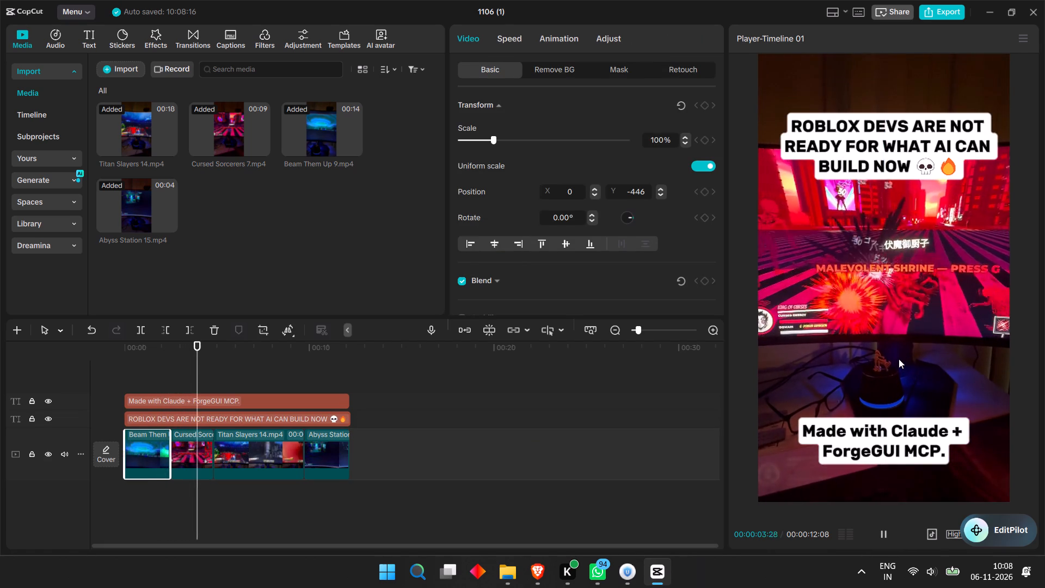
pyautogui.press('space')
pyautogui.click(193, 455)
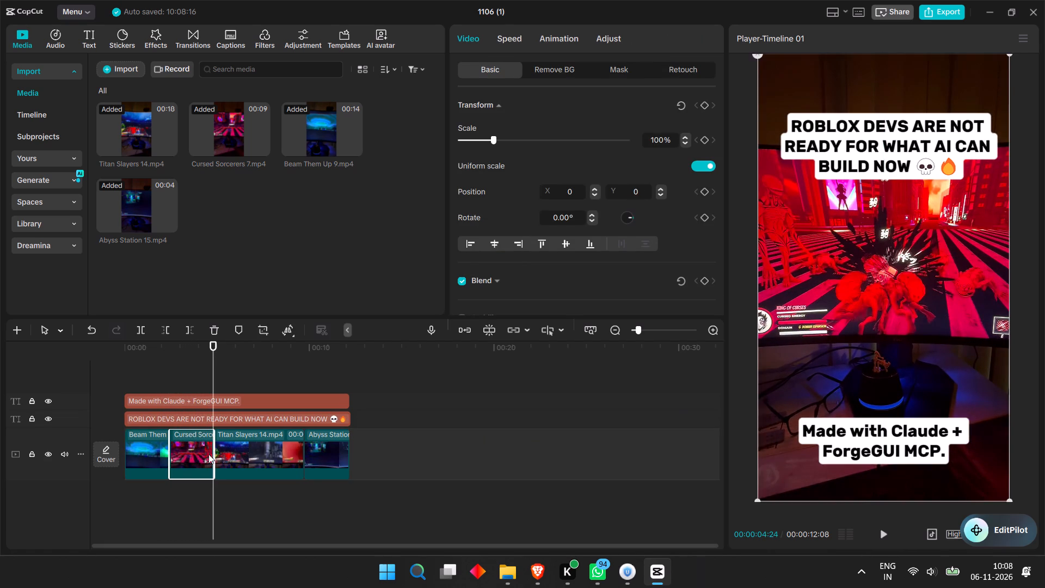
pyautogui.moveTo(845, 293); pyautogui.dragTo(852, 351)
pyautogui.press('space')
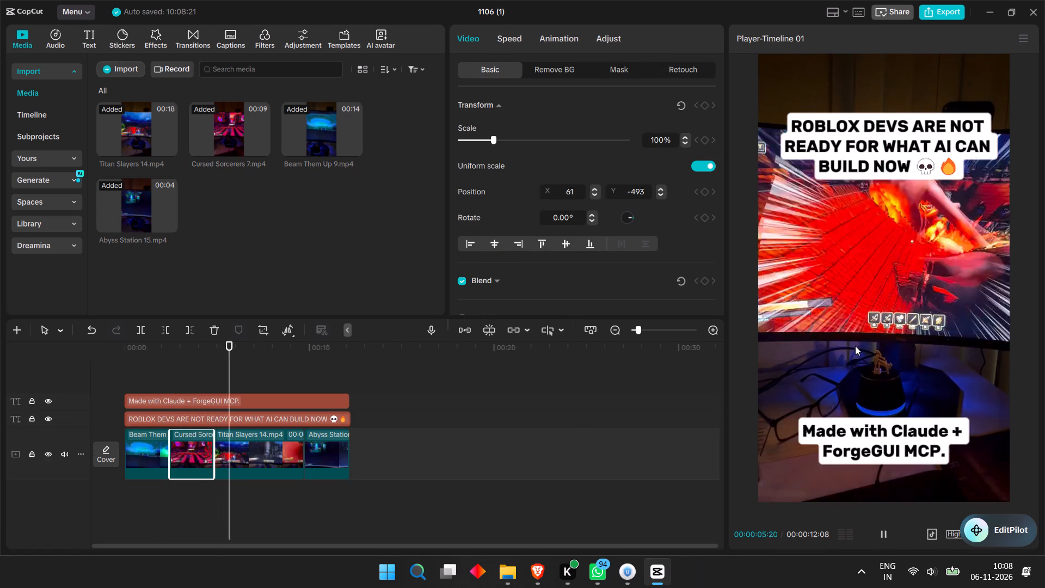
pyautogui.press('space')
pyautogui.press('space')
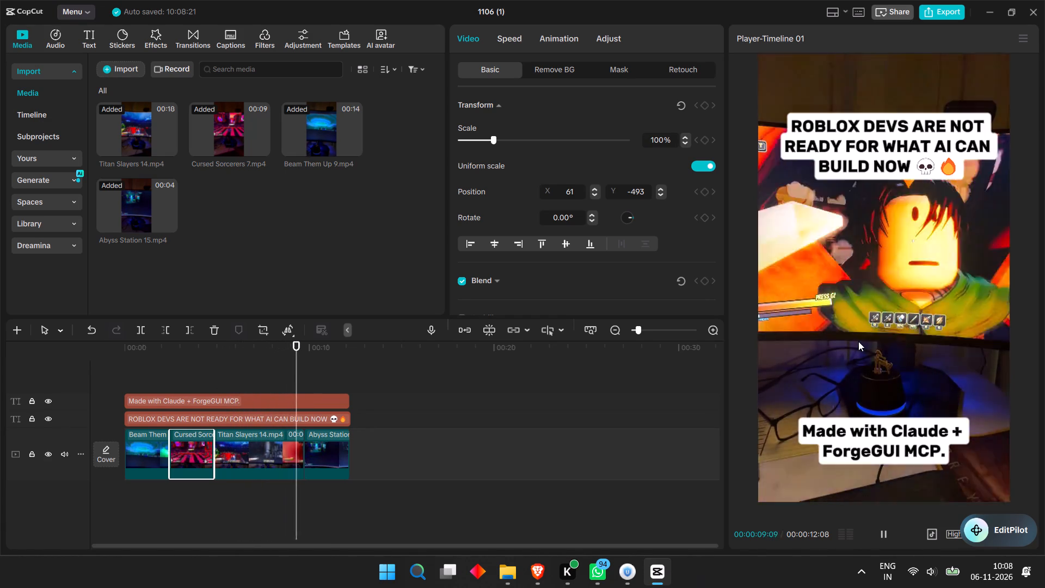
pyautogui.press('space')
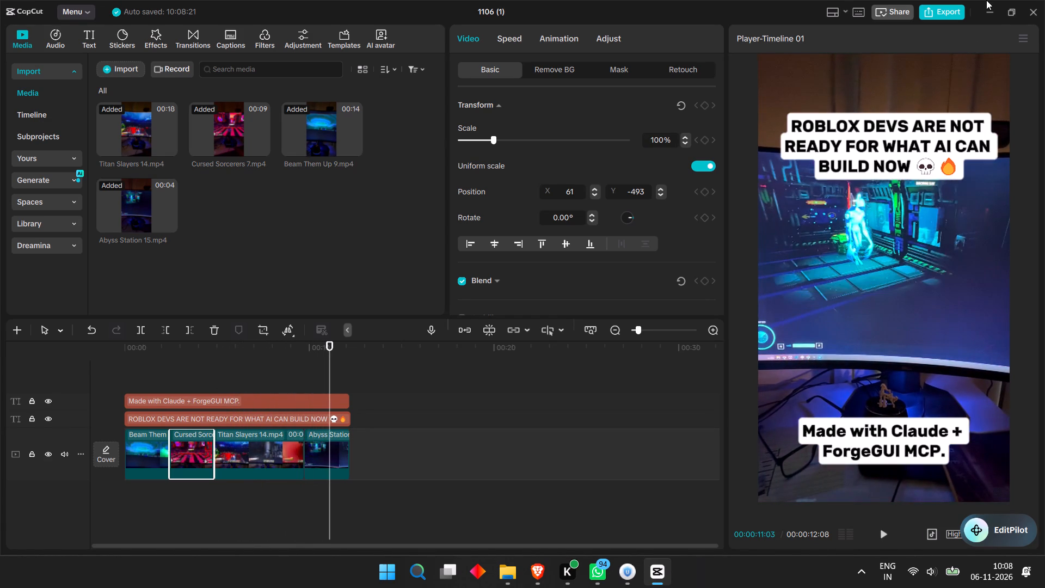
# Export the video under the name "new box 2" as a 720P, 30fps mp4 and close the export window.
pyautogui.click(953, 12)
pyautogui.moveTo(663, 122); pyautogui.dragTo(663, 121)
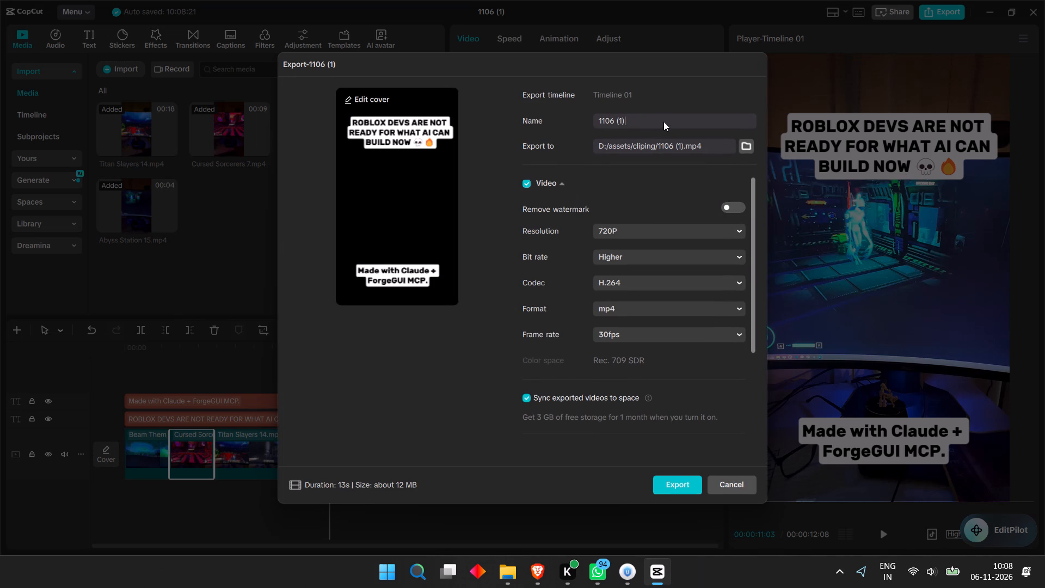
pyautogui.moveTo(663, 121); pyautogui.dragTo(575, 118)
pyautogui.press('n')
pyautogui.write('ew')
pyautogui.press('space')
pyautogui.write('bo')
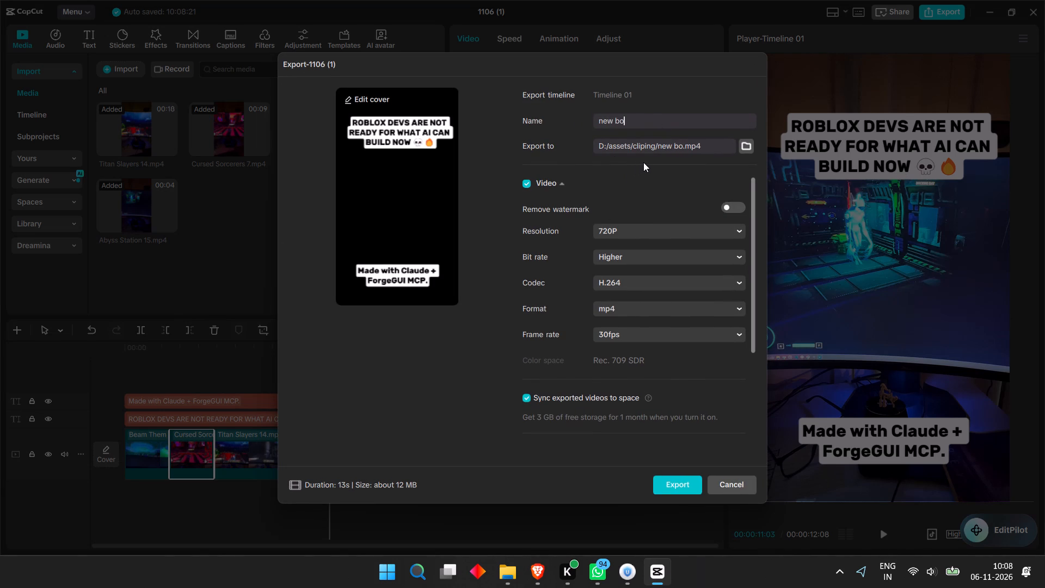
pyautogui.press('x')
pyautogui.press('space')
pyautogui.press('2')
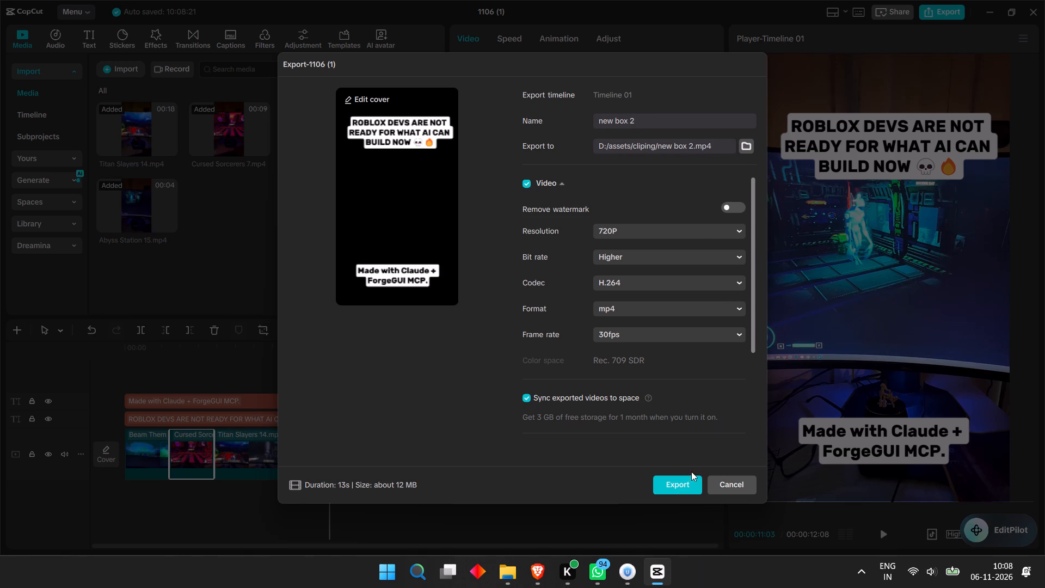
pyautogui.click(689, 482)
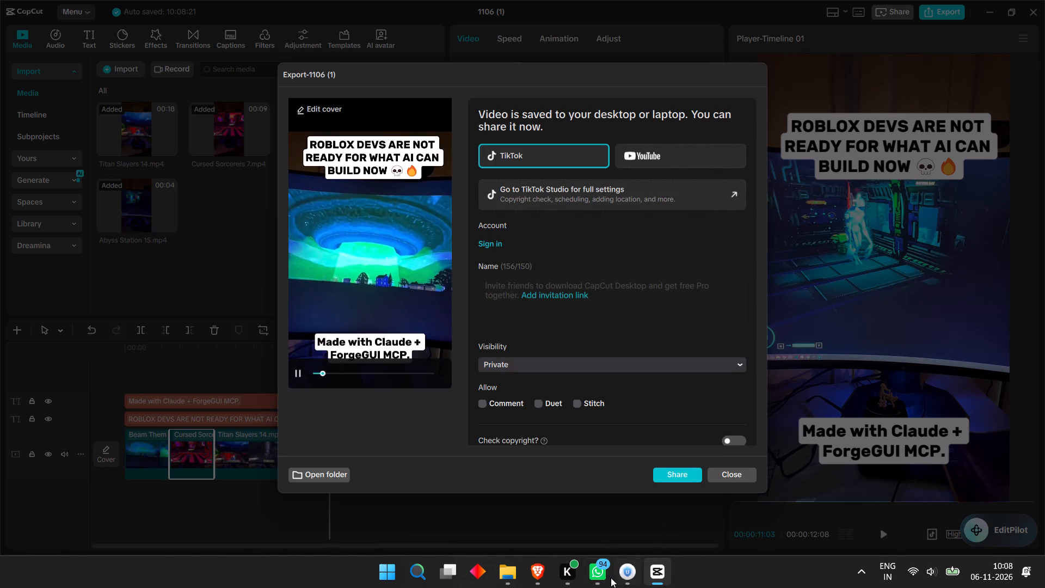
pyautogui.click(734, 474)
# Delete all four footage clips from the timeline, keeping the two text clips.
pyautogui.moveTo(392, 458); pyautogui.dragTo(211, 448)
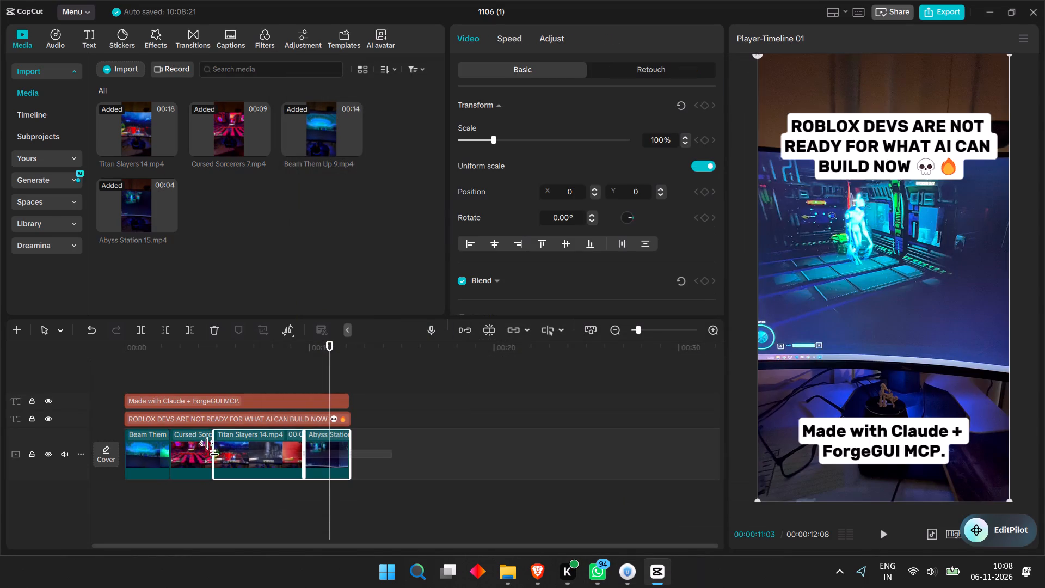
pyautogui.moveTo(211, 448); pyautogui.dragTo(139, 445)
pyautogui.press('BackSpace')
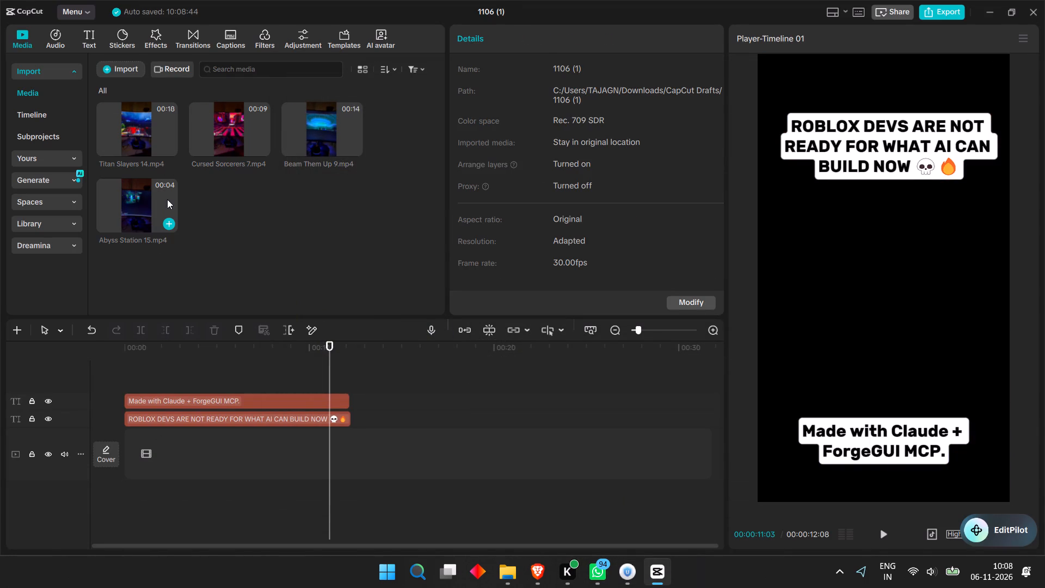
# Add the Abyss Station 15 footage and place it at the start of the timeline.
pyautogui.click(169, 221)
pyautogui.moveTo(361, 470); pyautogui.dragTo(360, 468)
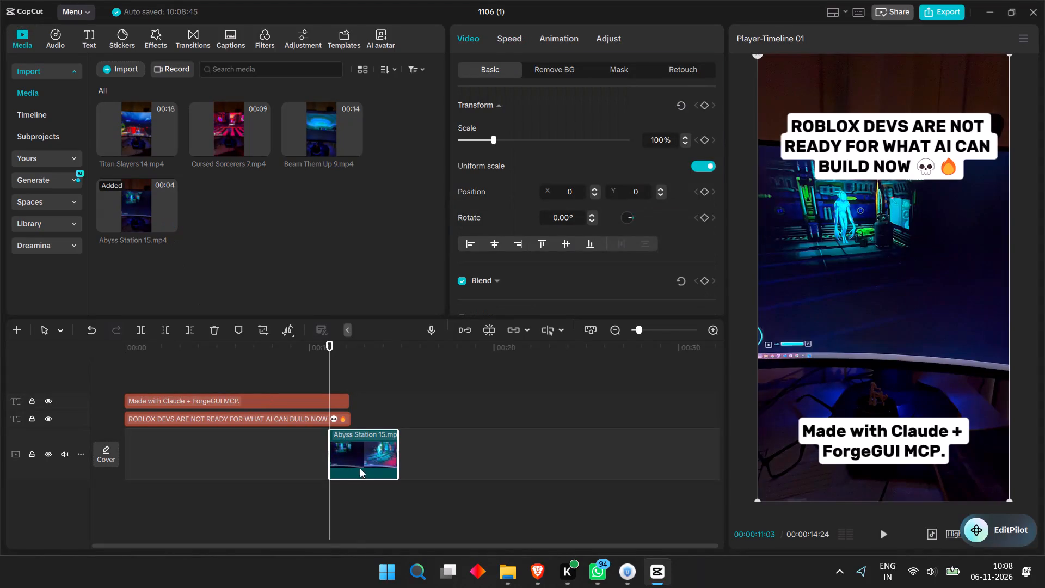
pyautogui.moveTo(360, 468); pyautogui.dragTo(158, 470)
# Add the Cursed Sorcerers 7 footage and place it on the main track directly after the Abyss Station clip.
pyautogui.click(262, 150)
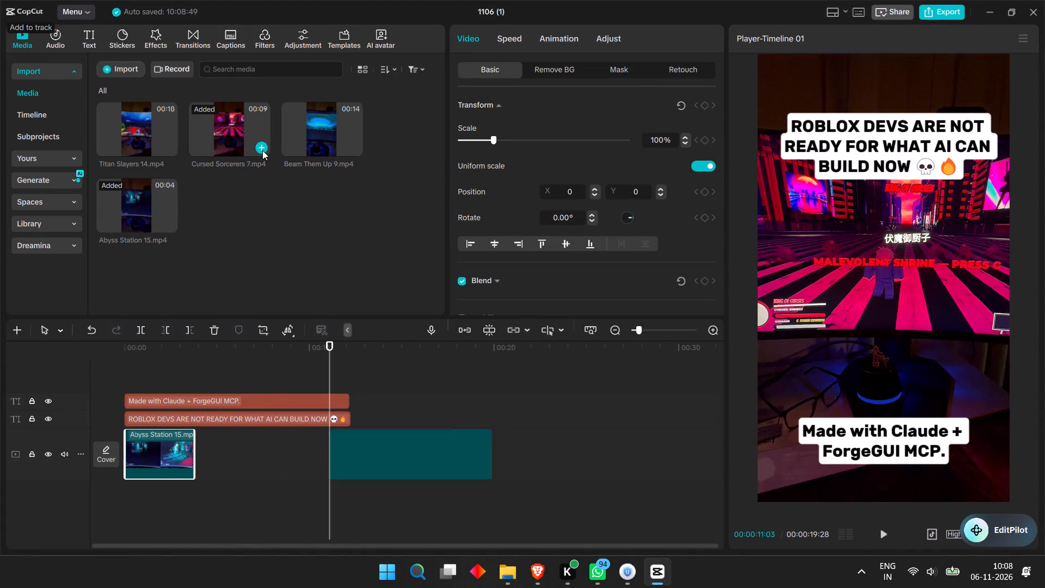
pyautogui.moveTo(356, 467); pyautogui.dragTo(219, 470)
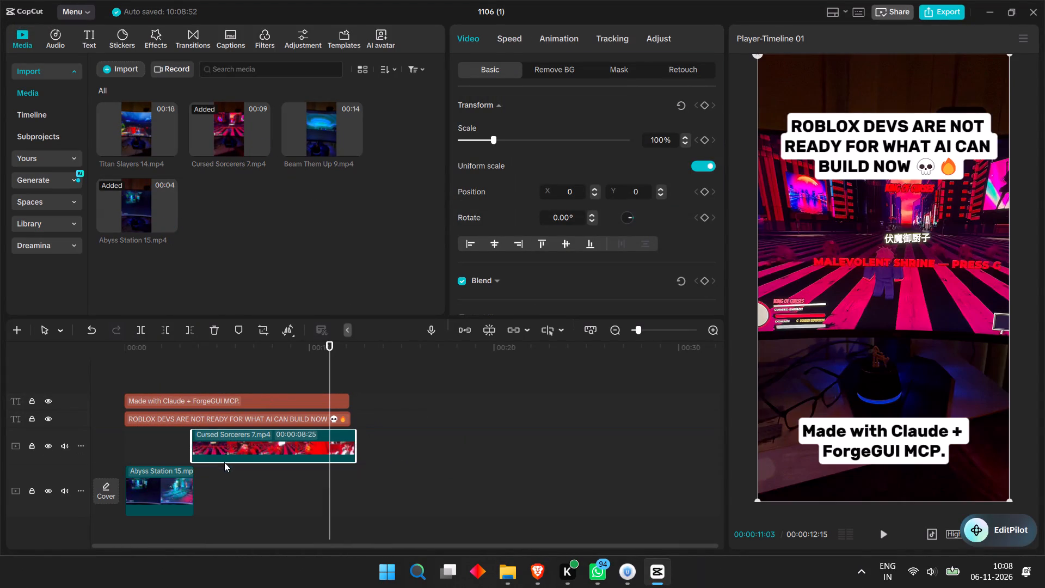
pyautogui.moveTo(239, 456); pyautogui.dragTo(245, 497)
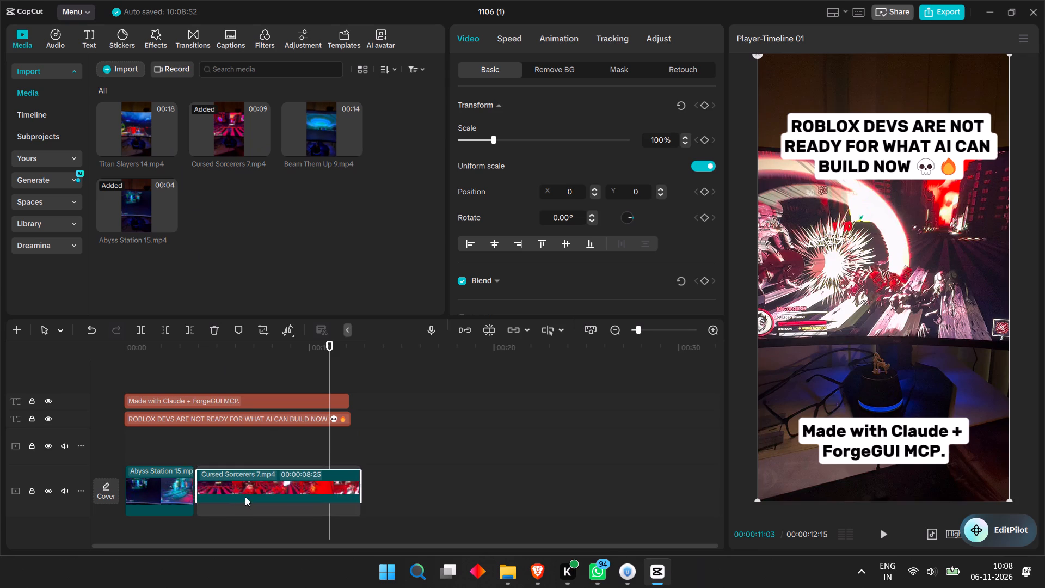
pyautogui.moveTo(245, 497); pyautogui.dragTo(243, 497)
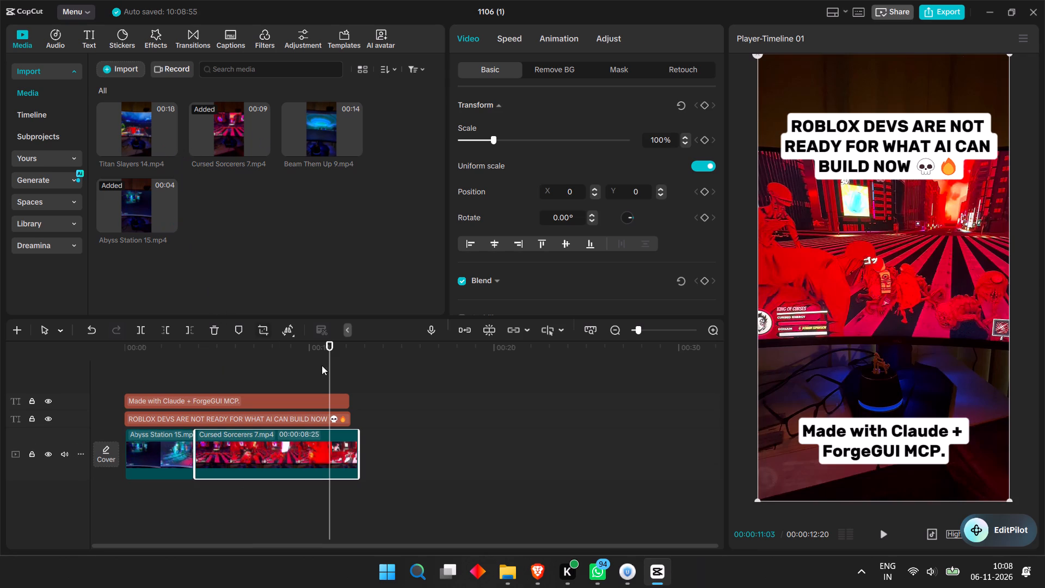
# Cut the Abyss Station clip off at 00:00:01:07 and move the Cursed Sorcerers clip up against it.
pyautogui.moveTo(329, 348); pyautogui.dragTo(147, 393)
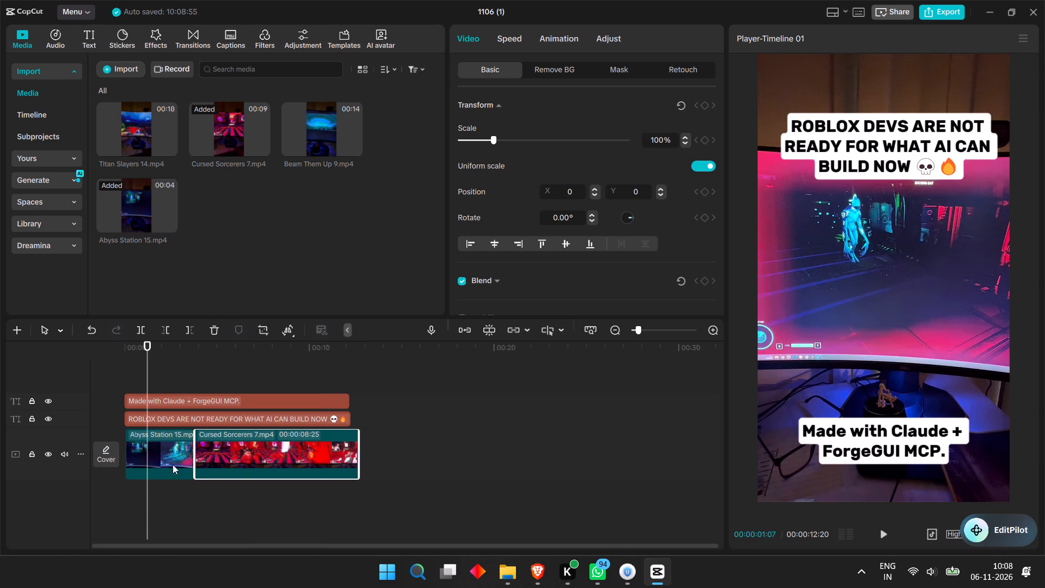
pyautogui.click(170, 458)
pyautogui.hotkey('ctrl', 'b')
pyautogui.press('BackSpace')
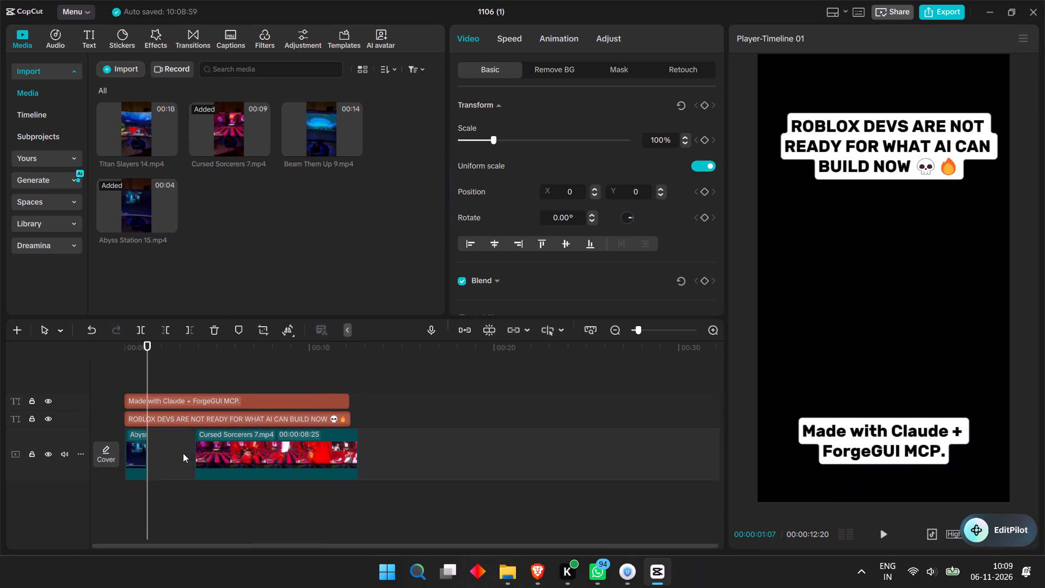
pyautogui.moveTo(238, 444); pyautogui.dragTo(191, 446)
# Play from the start and cut the Cursed Sorcerers clip off at 00:00:04:01.
pyautogui.moveTo(144, 344); pyautogui.dragTo(119, 351)
pyautogui.press('space')
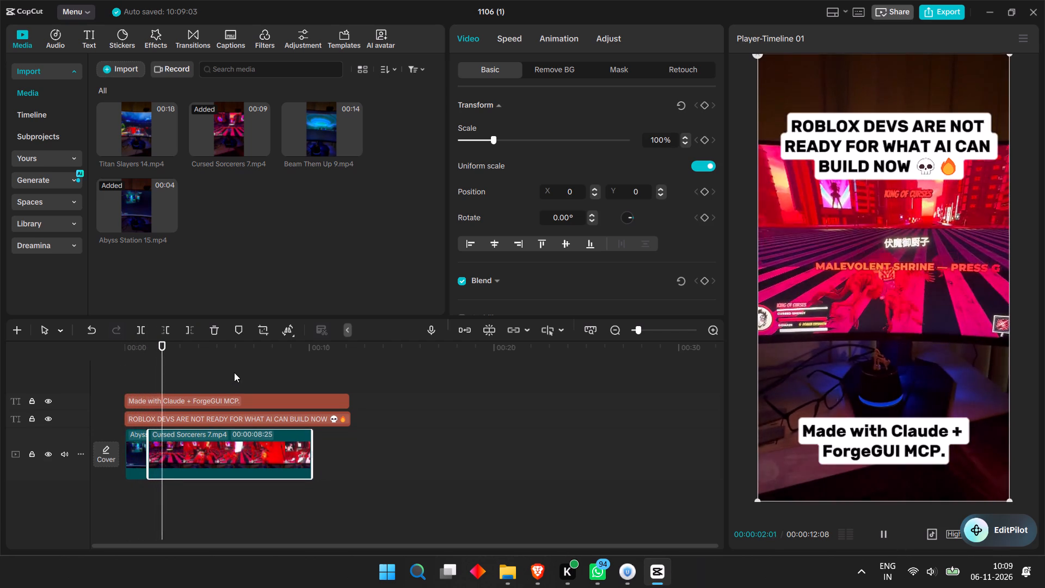
pyautogui.press('space')
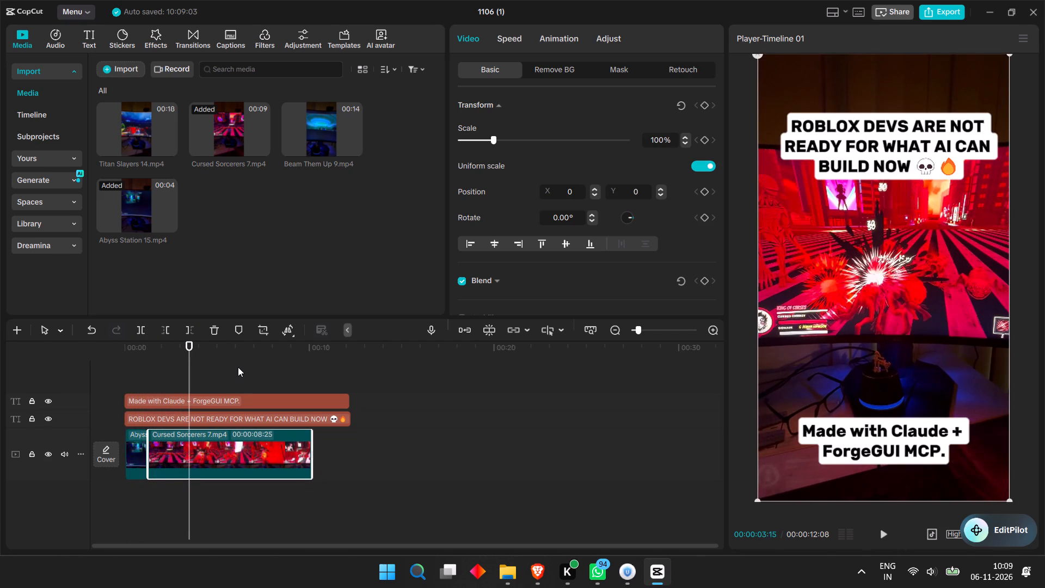
pyautogui.press('space')
pyautogui.press('space')
pyautogui.hotkey('ctrl', 'b')
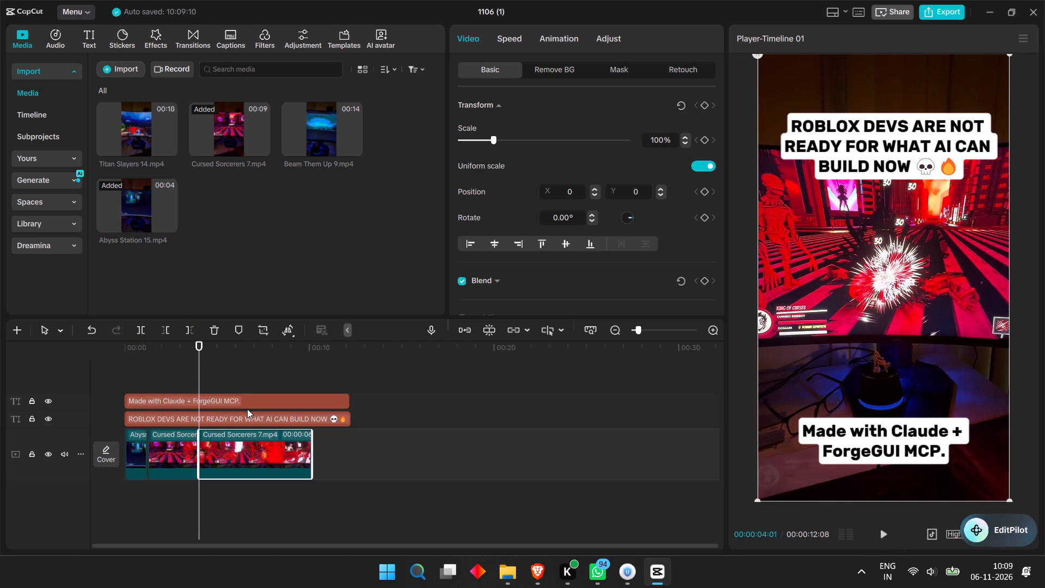
pyautogui.press('BackSpace')
# Add the Titan Slayers 14 footage after the Cursed Sorcerers clip and cut it off at 00:00:08:24.
pyautogui.click(170, 151)
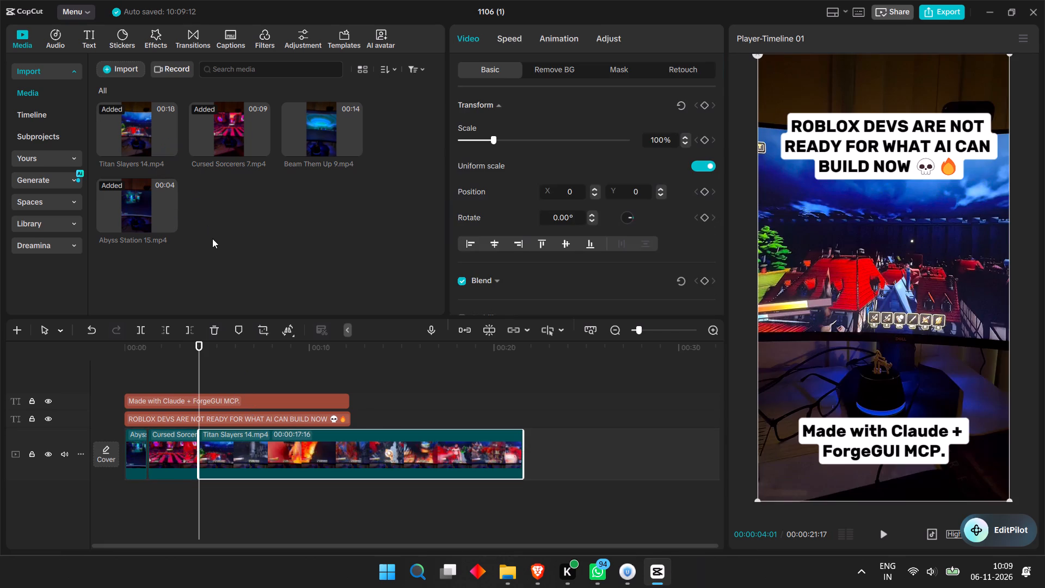
pyautogui.press('space')
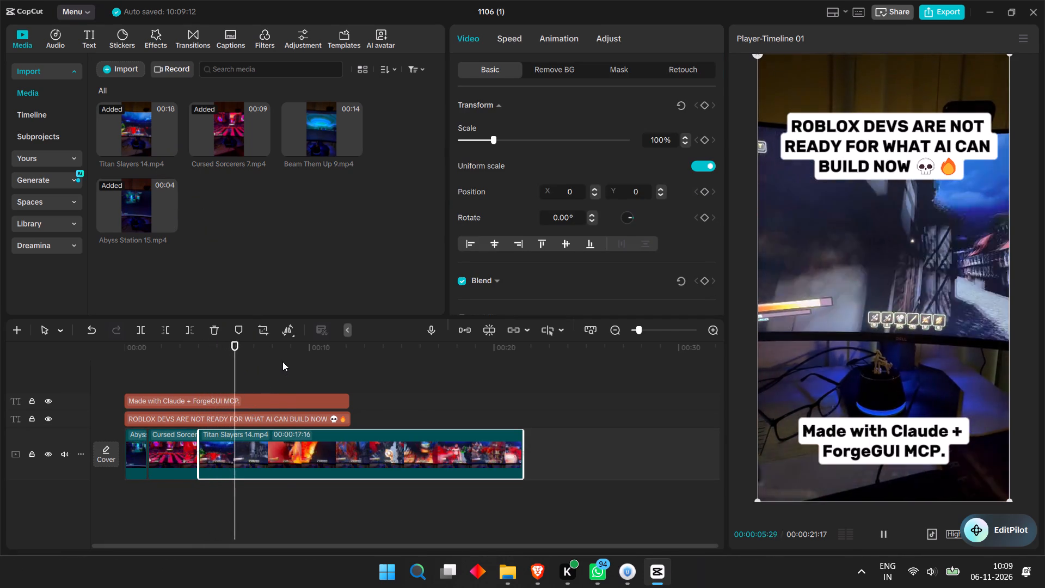
pyautogui.click(282, 359)
pyautogui.click(287, 353)
pyautogui.hotkey('ctrl', 'b')
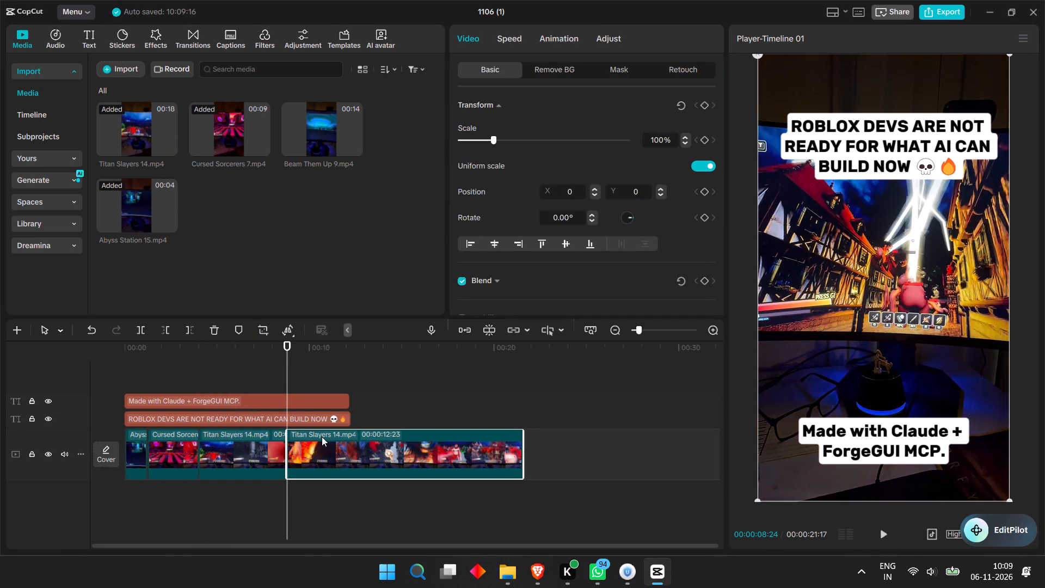
pyautogui.press('BackSpace')
# Add the Beam Them Up 9 footage after the Titan Slayers clip and cut it off at 00:00:12:10.
pyautogui.click(353, 145)
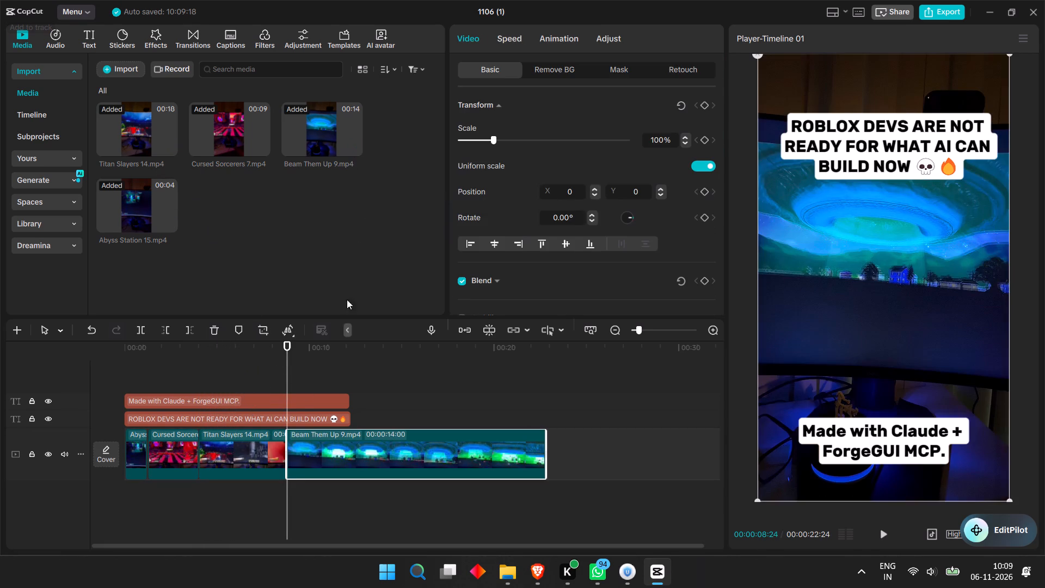
pyautogui.press('space')
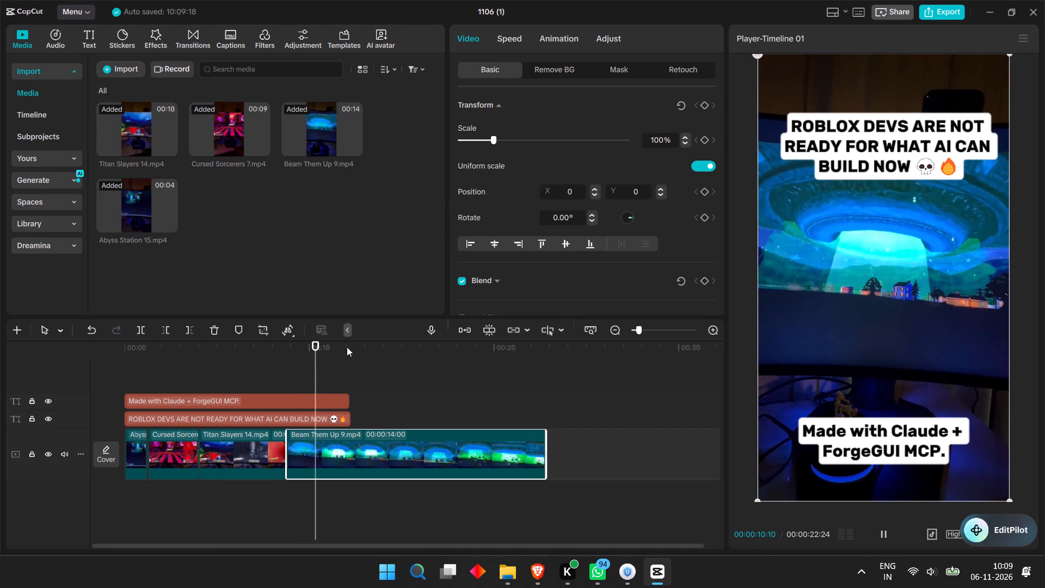
pyautogui.press('space')
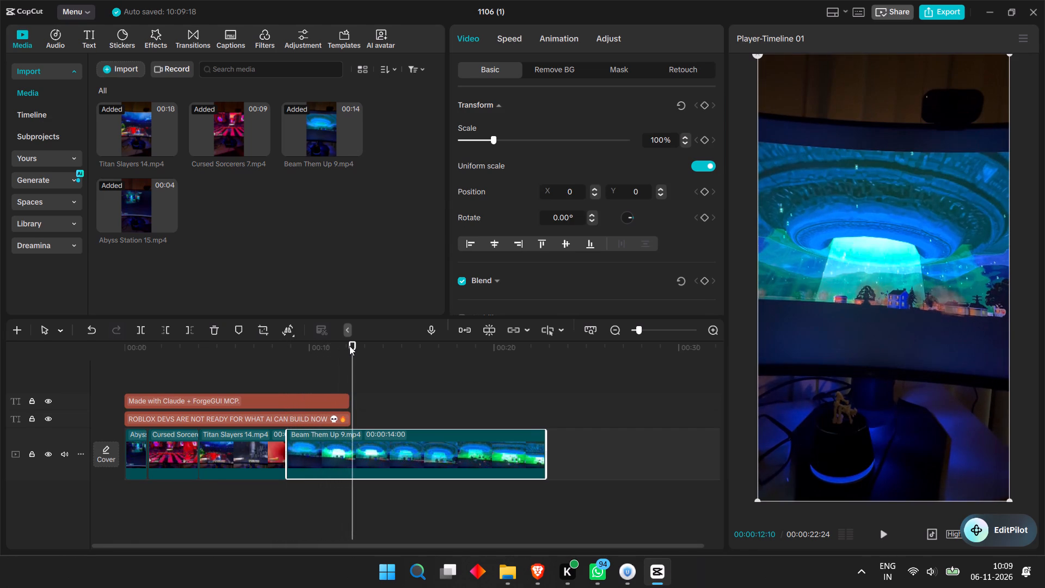
pyautogui.hotkey('ctrl', 'b')
pyautogui.press('BackSpace')
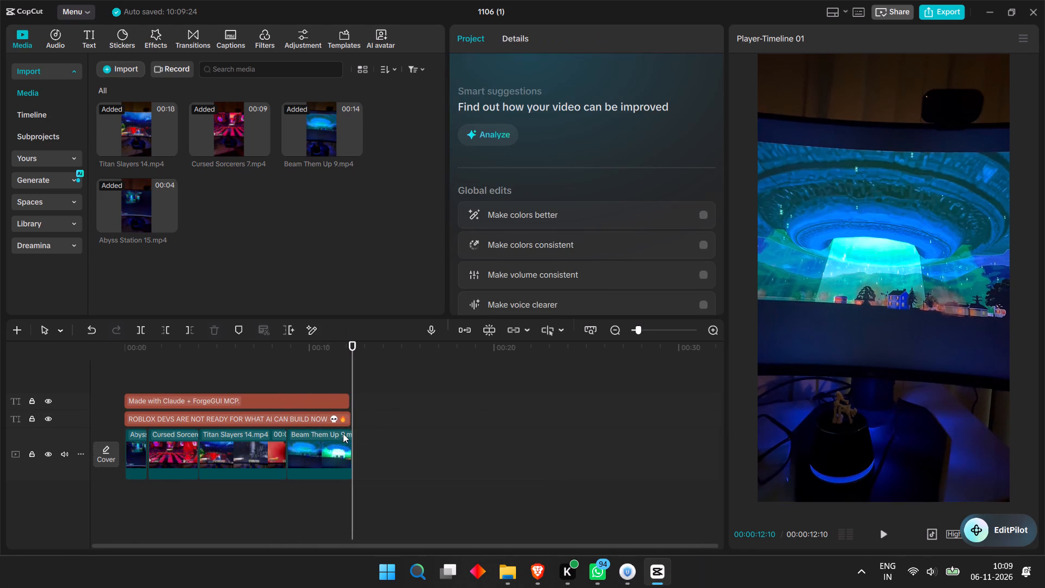
# Extend the hook text and the "Made with Claude + ForgeGUI MCP." text to the end of the Beam Them Up clip.
pyautogui.click(340, 412)
pyautogui.click(352, 419)
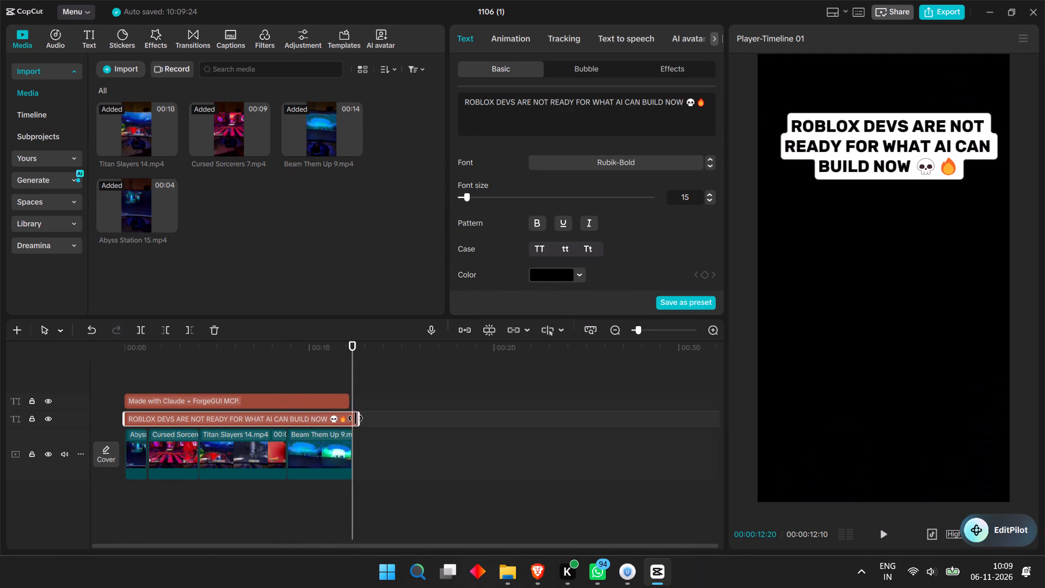
pyautogui.click(346, 393)
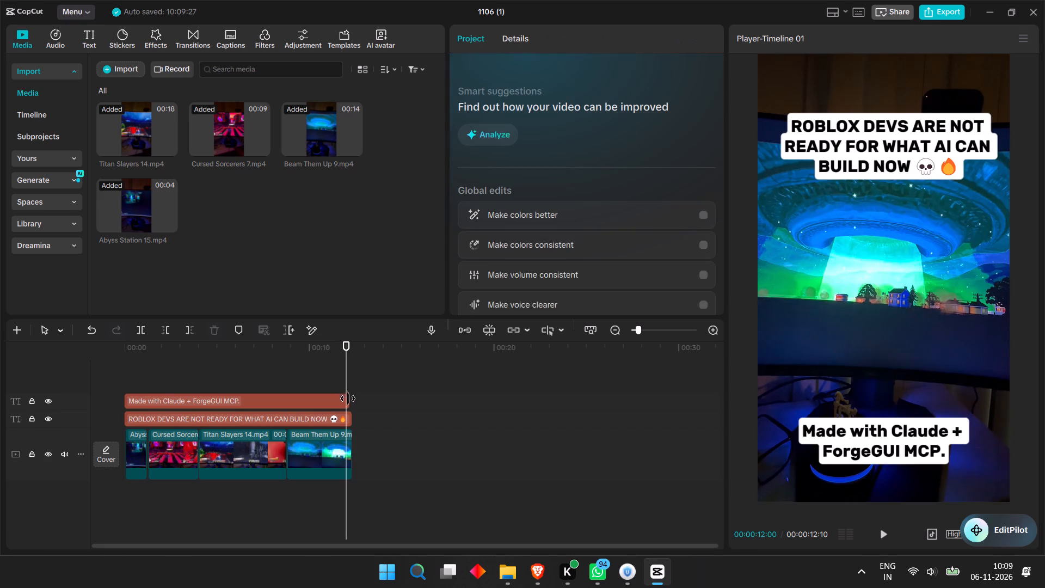
pyautogui.click(348, 400)
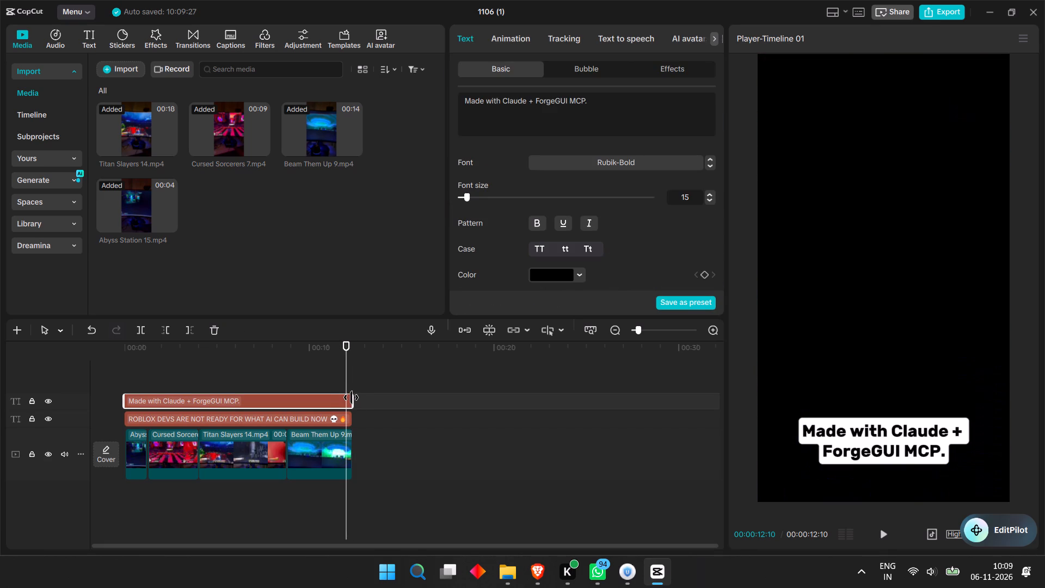
# Play the reordered timeline from the start to check the clip order and framing.
pyautogui.moveTo(346, 363); pyautogui.dragTo(36, 355)
pyautogui.press('space')
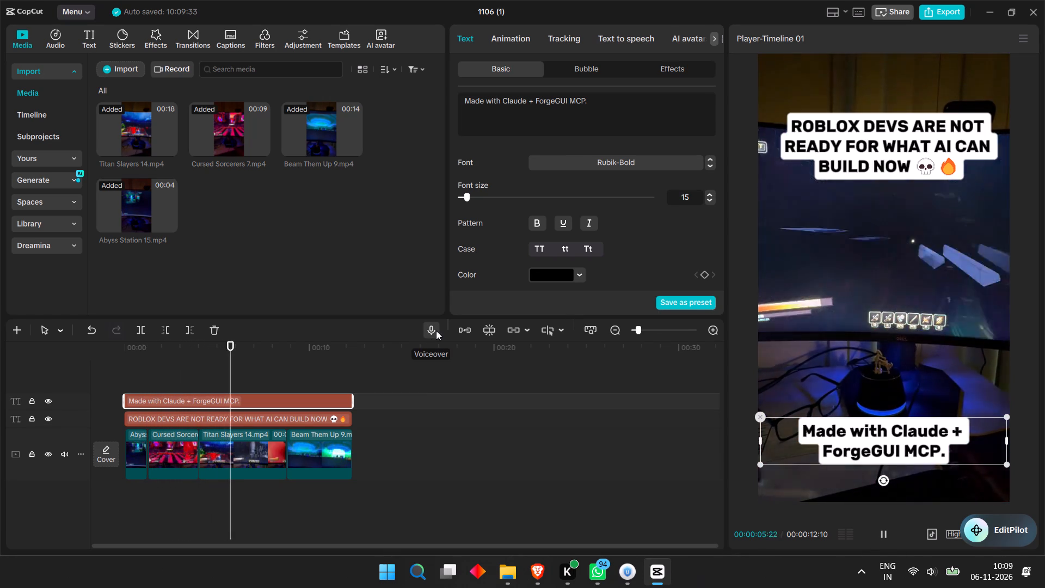
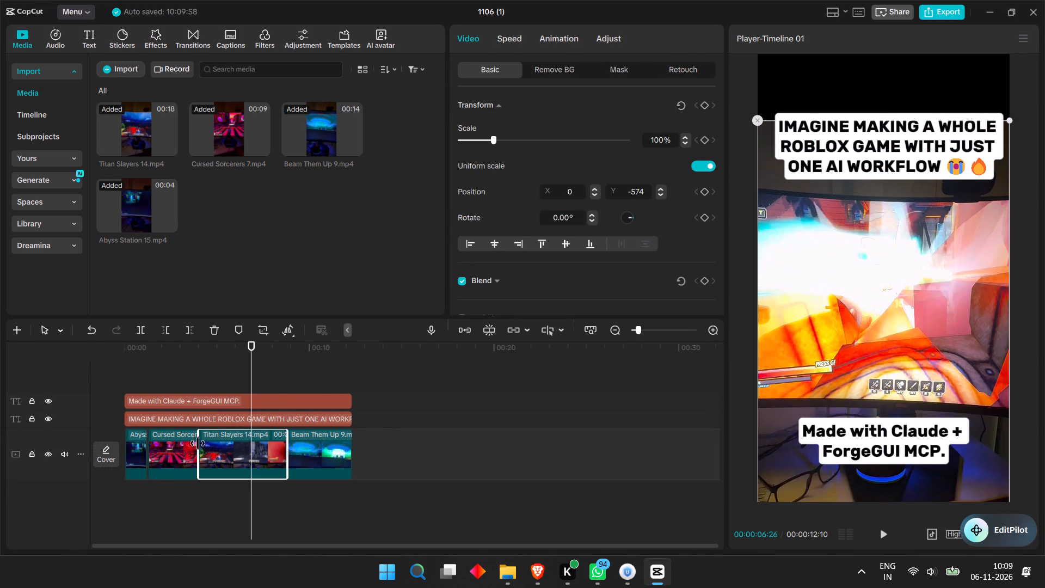
# Lower the Abyss Station clip in the frame to a vertical position of about -312.
pyautogui.click(144, 445)
pyautogui.click(181, 451)
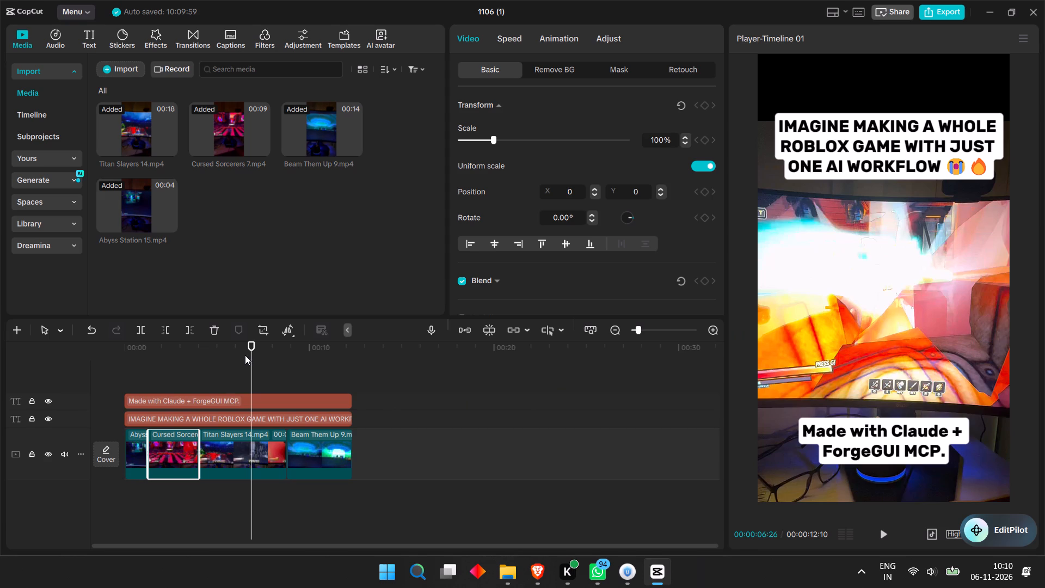
pyautogui.moveTo(245, 355); pyautogui.dragTo(131, 377)
pyautogui.click(134, 462)
pyautogui.moveTo(806, 244); pyautogui.dragTo(806, 244)
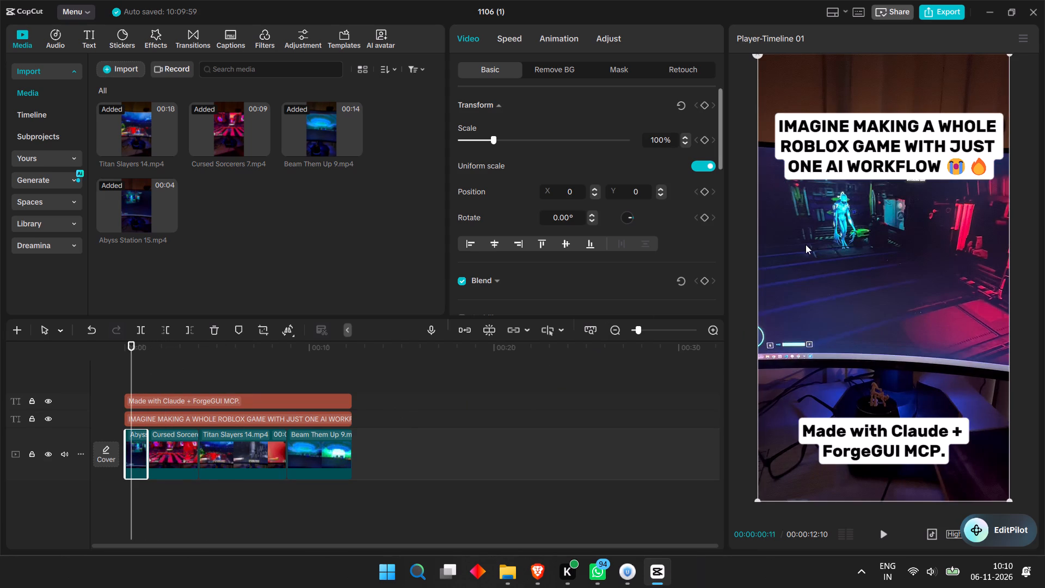
pyautogui.moveTo(806, 244); pyautogui.dragTo(805, 291)
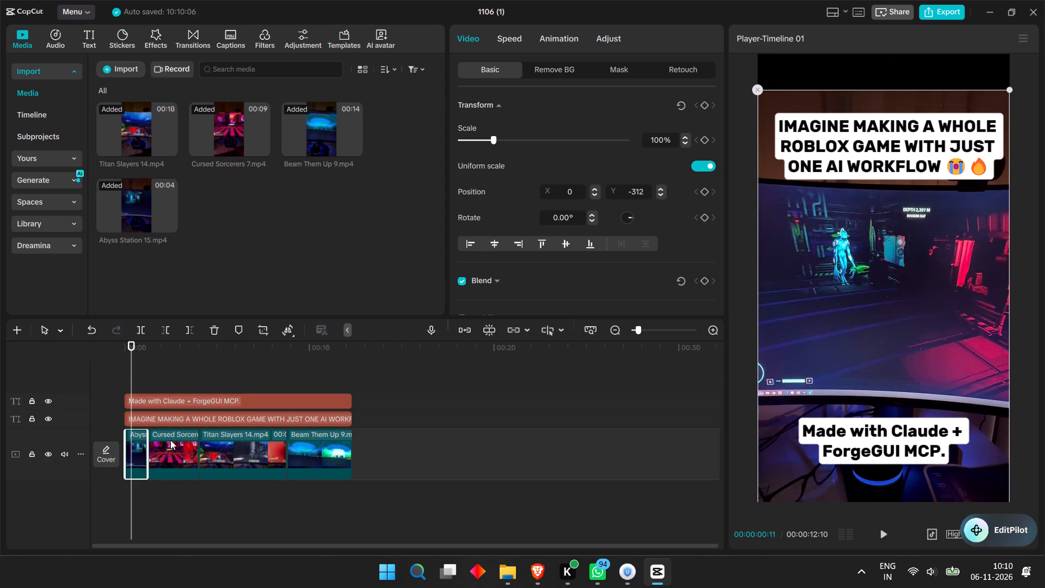
# Lower the Cursed Sorcerers clip in the frame so its gameplay sits between the hook and credit texts.
pyautogui.click(175, 446)
pyautogui.click(189, 364)
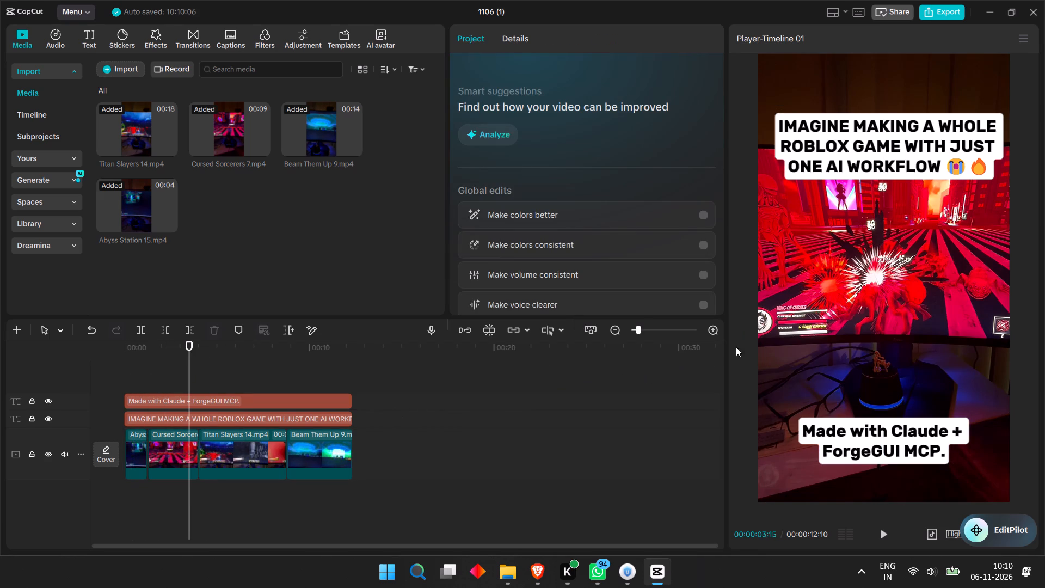
pyautogui.click(848, 300)
pyautogui.moveTo(848, 300); pyautogui.dragTo(857, 348)
# Lower the Beam Them Up clip in the frame to a vertical position of about -394.
pyautogui.click(318, 450)
pyautogui.click(318, 348)
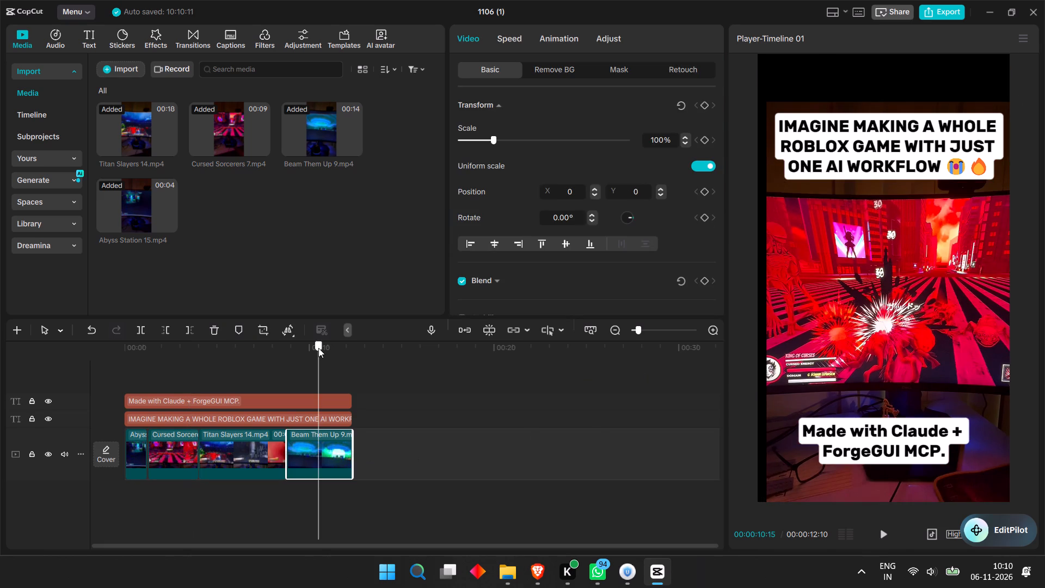
pyautogui.moveTo(862, 336); pyautogui.dragTo(864, 383)
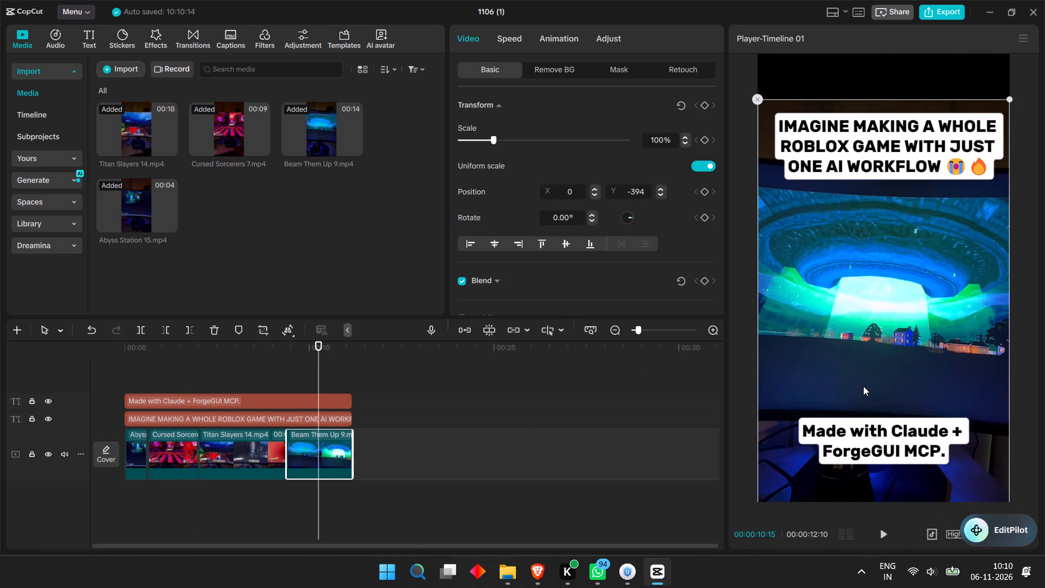
# Export the video under the name "new box 3" and return to the timeline.
pyautogui.click(947, 16)
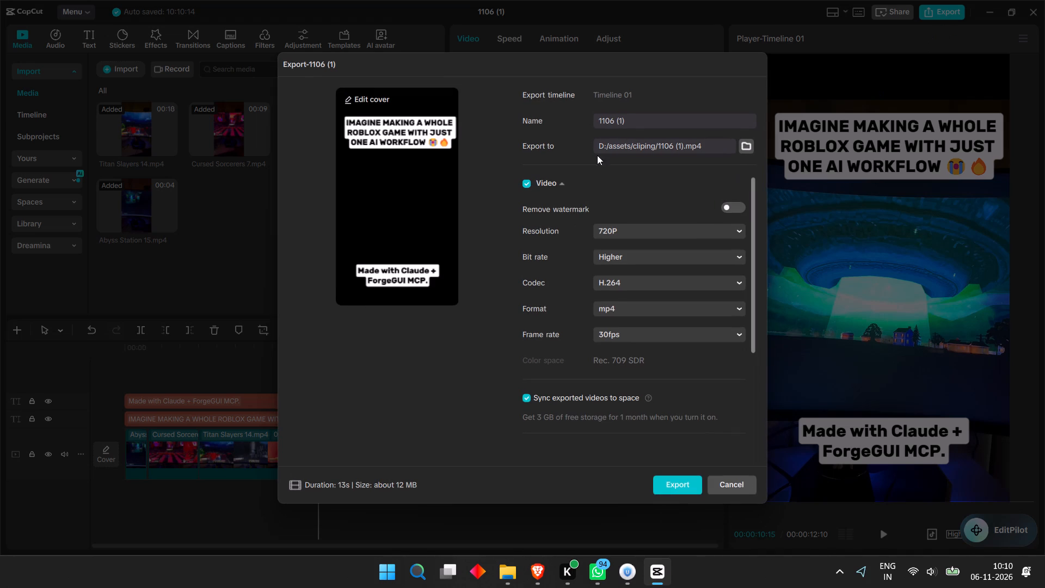
pyautogui.moveTo(624, 118); pyautogui.dragTo(567, 115)
pyautogui.press('n')
pyautogui.write('ew box 3')
pyautogui.click(668, 485)
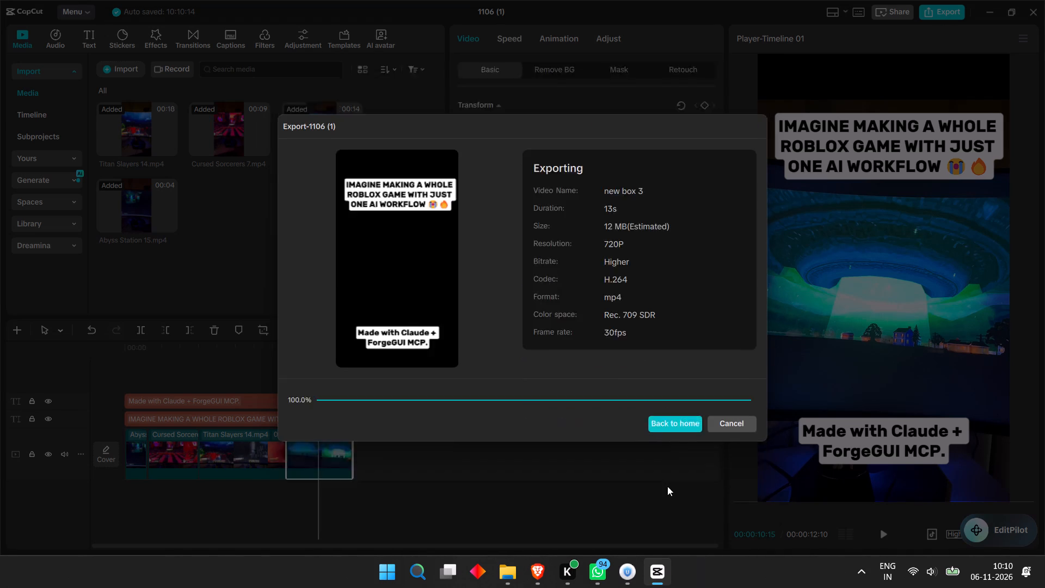
pyautogui.click(736, 470)
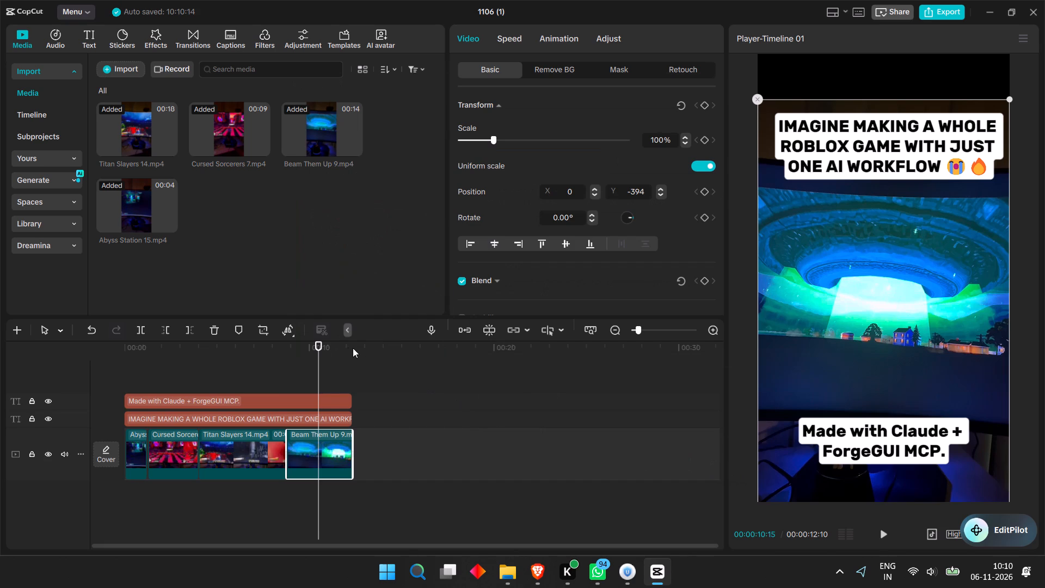
# Delete all four gameplay clips from the main track, keeping the two text layers.
pyautogui.moveTo(321, 342); pyautogui.dragTo(69, 357)
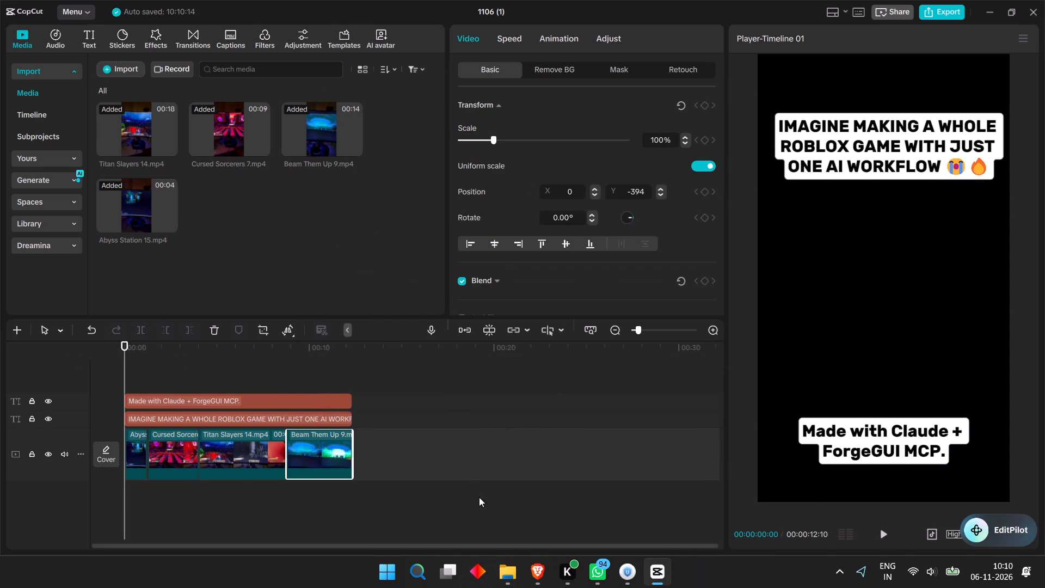
pyautogui.click(362, 443)
pyautogui.moveTo(380, 470); pyautogui.dragTo(143, 452)
pyautogui.press('BackSpace')
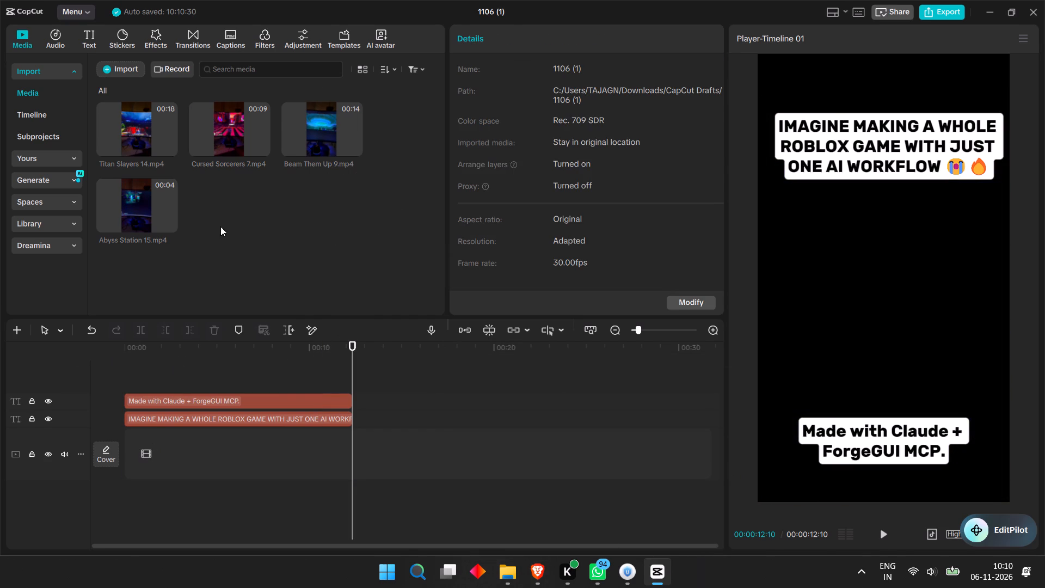
# Add the Cursed Sorcerers 7 footage at the very start of the main track.
pyautogui.click(261, 146)
pyautogui.moveTo(374, 455); pyautogui.dragTo(156, 456)
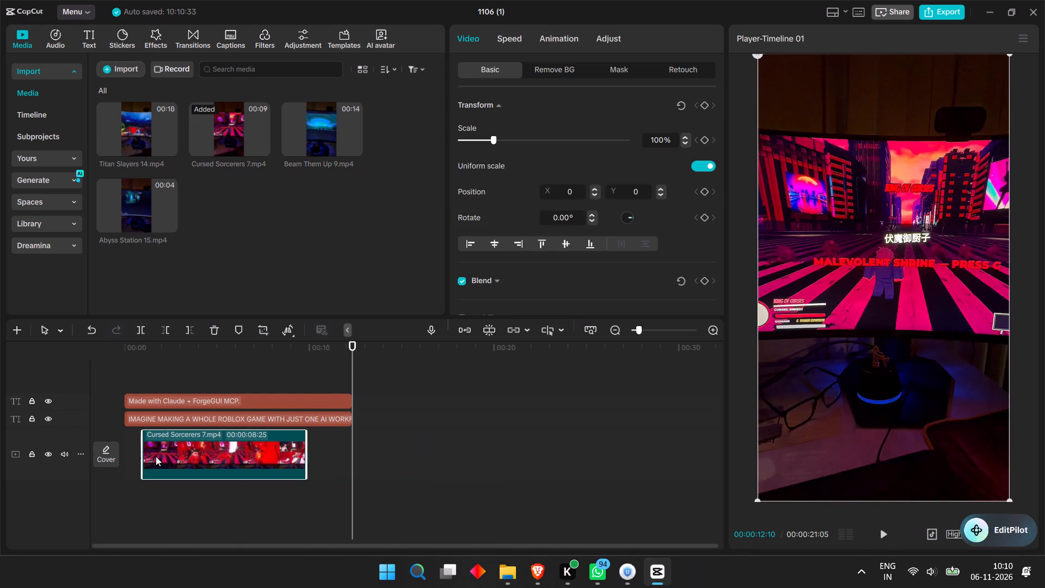
pyautogui.moveTo(156, 456); pyautogui.dragTo(148, 455)
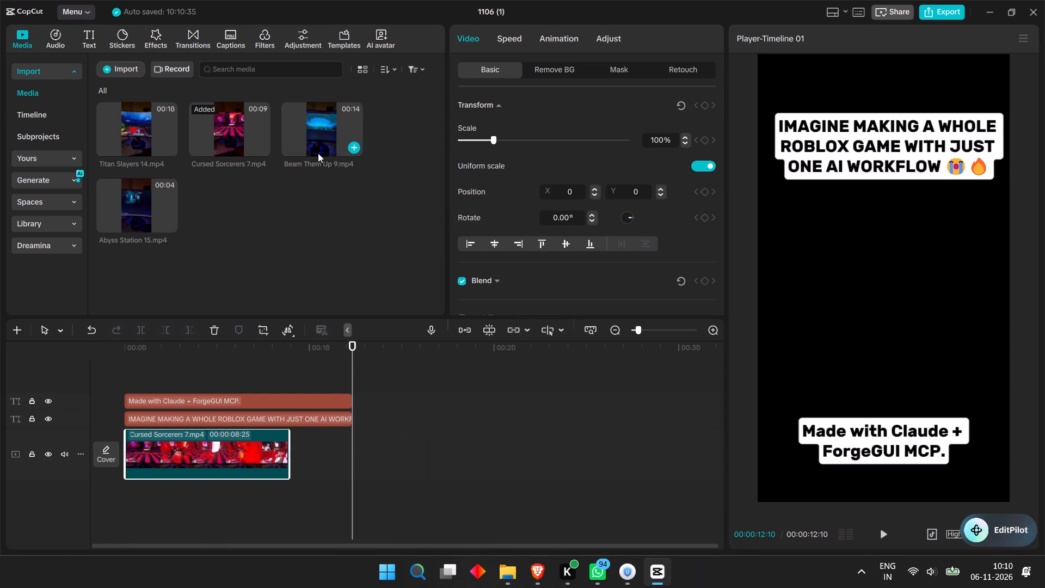
# Add the Abyss Station 15 footage to the main track at 00:00:12:10.
pyautogui.click(173, 224)
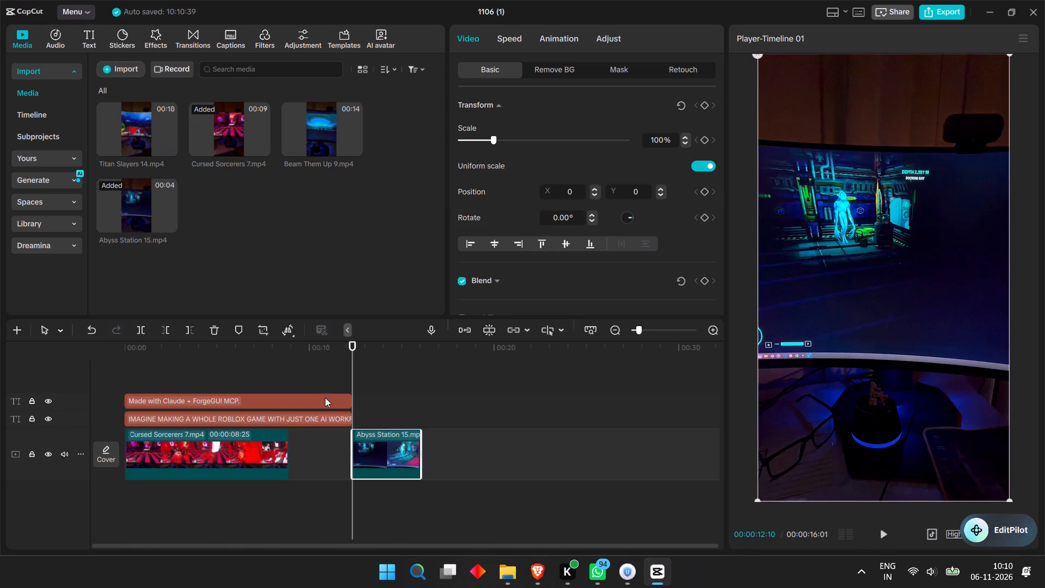
# Cut off the Cursed Sorcerers clip at 00:00:03:22 and delete the remainder.
pyautogui.moveTo(255, 348); pyautogui.dragTo(165, 349)
pyautogui.moveTo(173, 351); pyautogui.dragTo(191, 352)
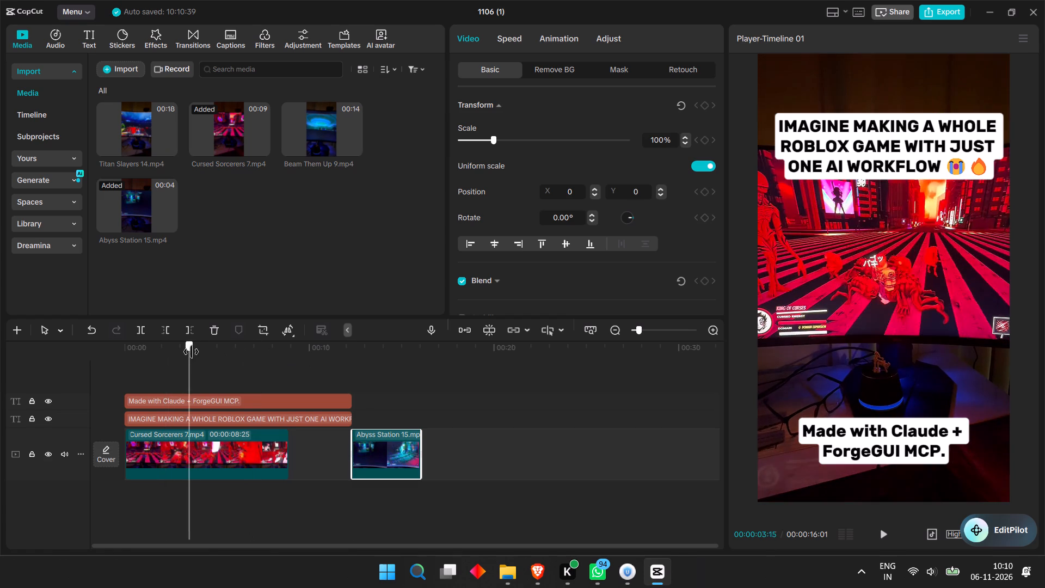
pyautogui.moveTo(191, 352); pyautogui.dragTo(194, 351)
pyautogui.click(229, 459)
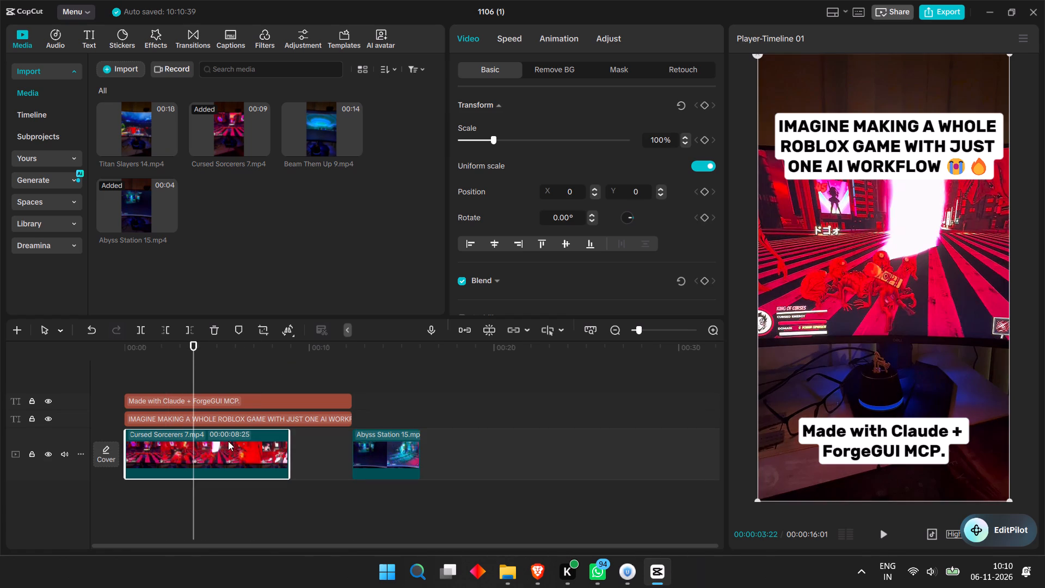
pyautogui.hotkey('ctrl', 'b')
pyautogui.press('BackSpace')
# Move the Abyss Station clip on the main track directly against the end of the Cursed Sorcerers clip.
pyautogui.moveTo(374, 456); pyautogui.dragTo(294, 452)
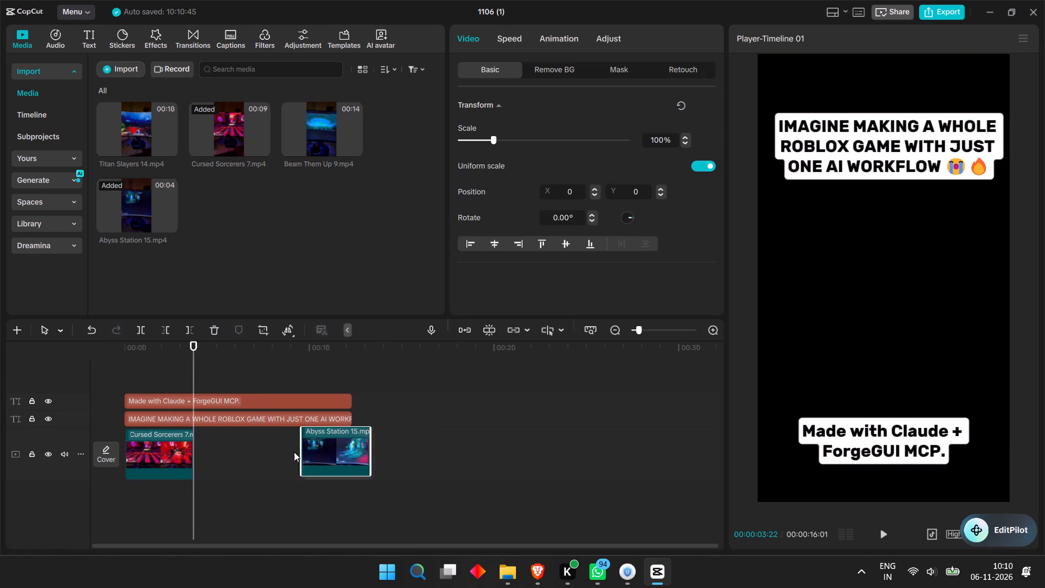
pyautogui.moveTo(294, 452); pyautogui.dragTo(211, 458)
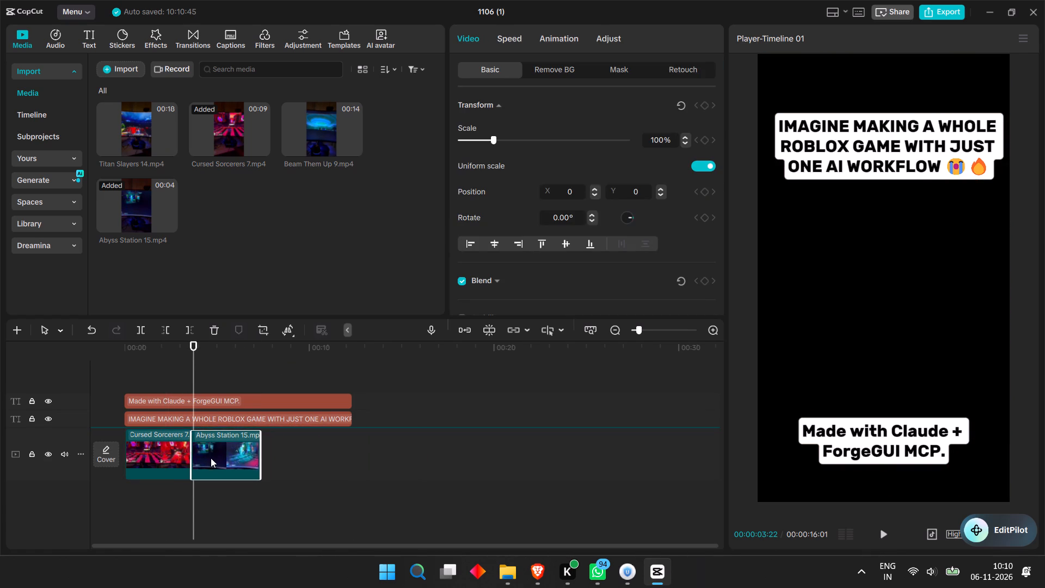
pyautogui.moveTo(211, 458); pyautogui.dragTo(214, 455)
pyautogui.moveTo(214, 444); pyautogui.dragTo(229, 486)
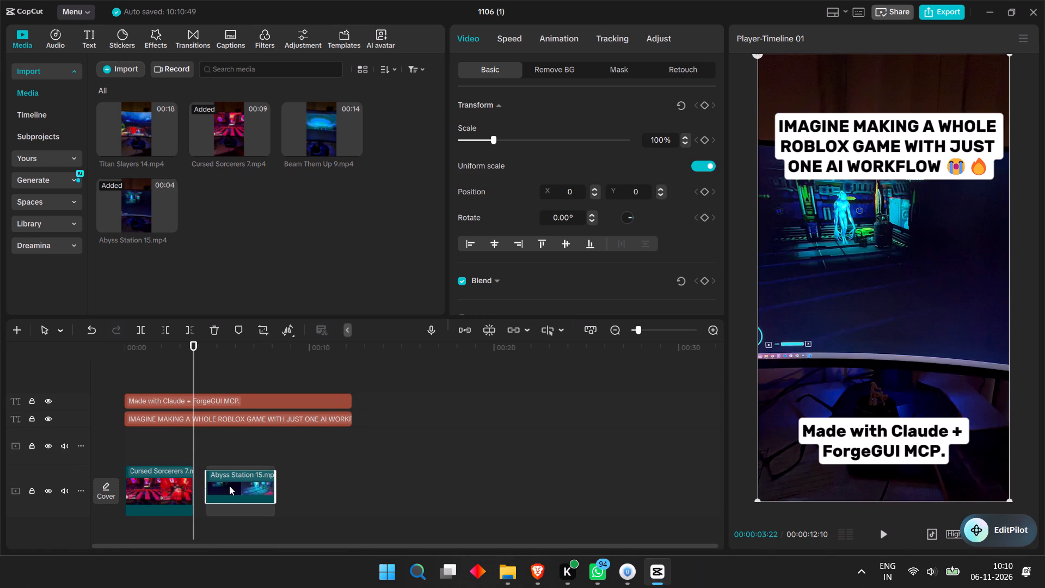
pyautogui.moveTo(229, 486); pyautogui.dragTo(214, 489)
# Preview the first cut and lower the Abyss Station clip in the frame to a vertical position of about -423.
pyautogui.moveTo(195, 358); pyautogui.dragTo(145, 364)
pyautogui.press('space')
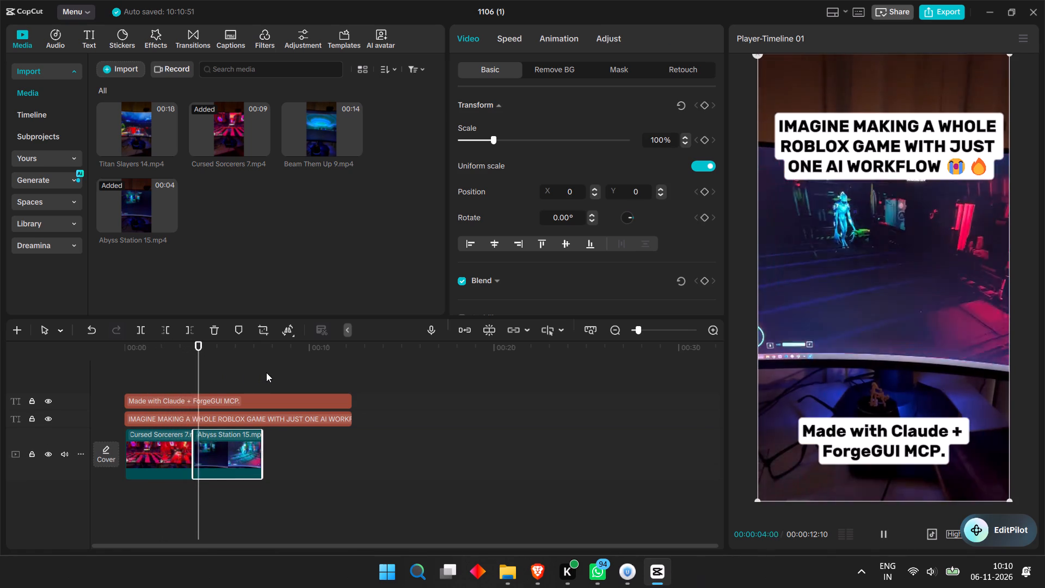
pyautogui.press('space')
pyautogui.moveTo(827, 285); pyautogui.dragTo(830, 335)
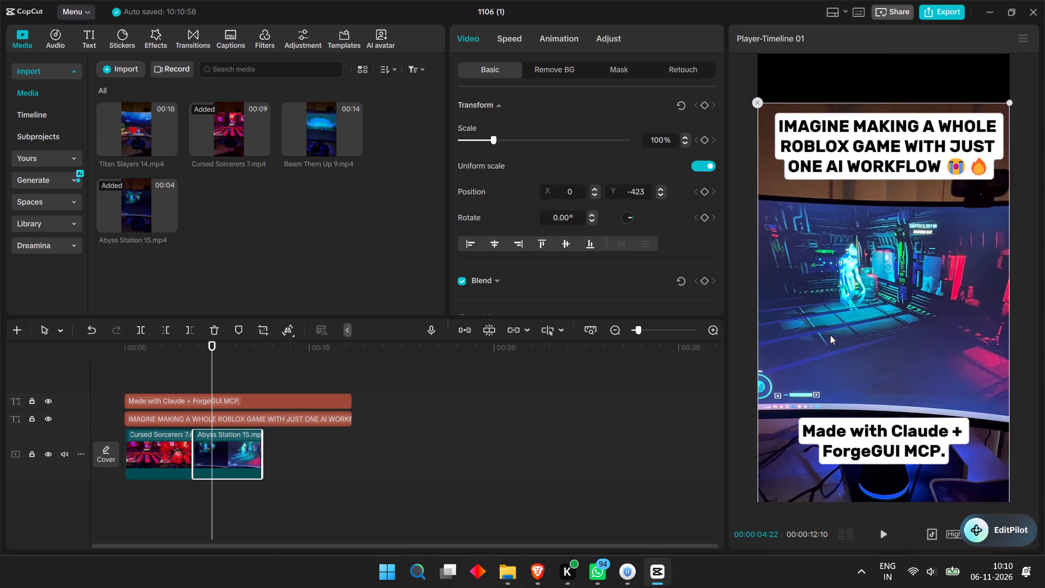
# Add the Titan Slayers 14 footage directly after the Abyss Station clip and cut it off at 00:00:10:09.
pyautogui.click(173, 154)
pyautogui.moveTo(341, 411); pyautogui.dragTo(401, 496)
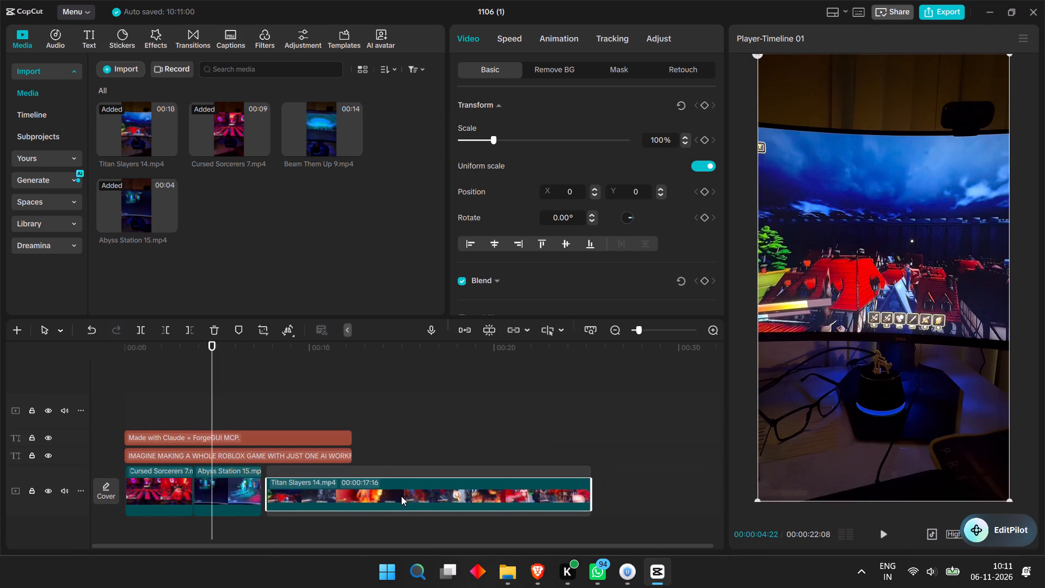
pyautogui.moveTo(401, 496); pyautogui.dragTo(394, 495)
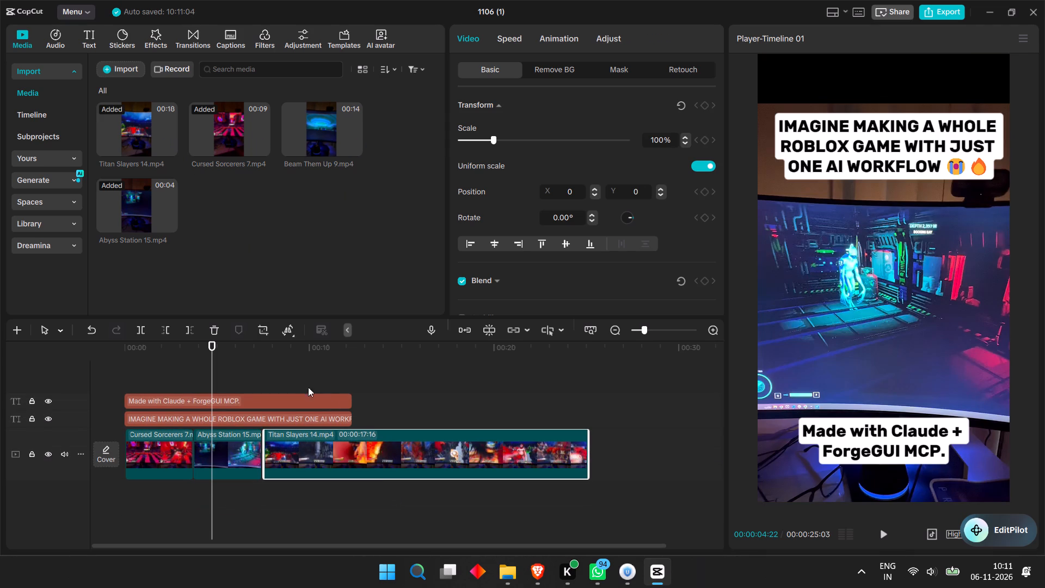
pyautogui.moveTo(261, 362); pyautogui.dragTo(274, 362)
pyautogui.doubleClick(294, 445)
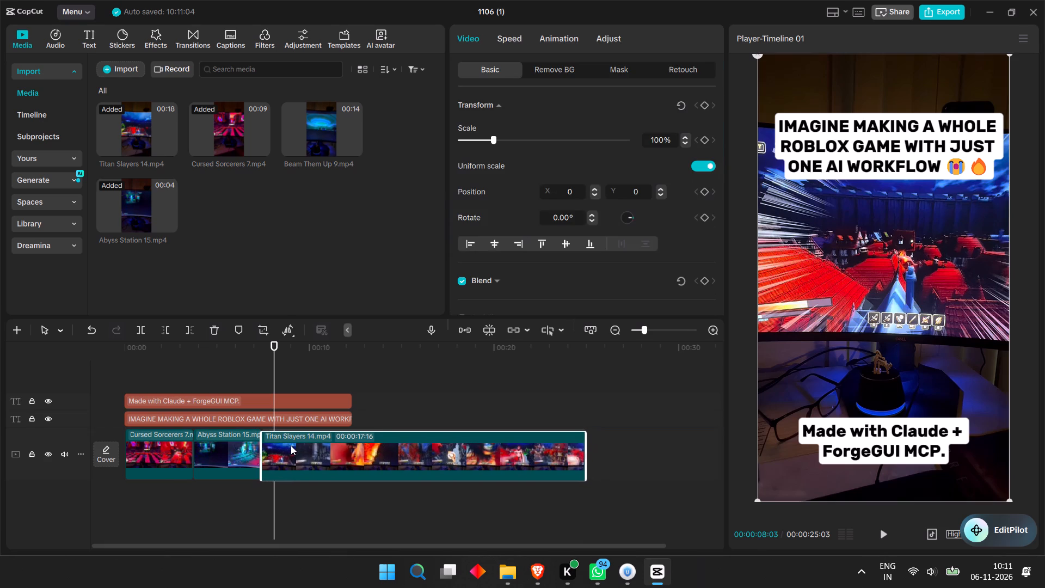
pyautogui.moveTo(289, 354); pyautogui.dragTo(315, 347)
pyautogui.hotkey('ctrl', 'b')
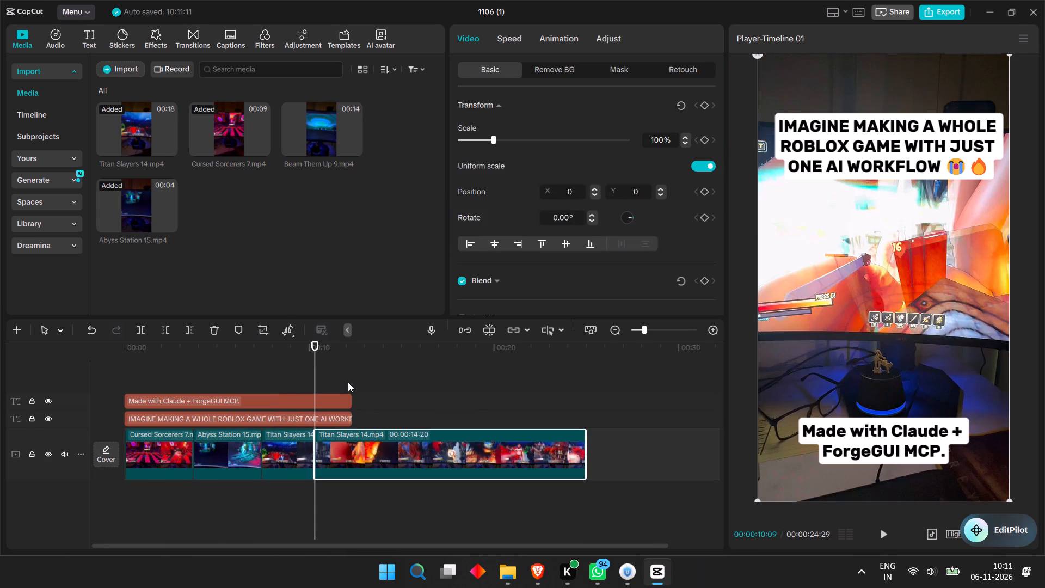
pyautogui.press('BackSpace')
# Add the Beam Them Up 9 footage after the Titan Slayers clip and cut it off at 00:00:12:08.
pyautogui.click(354, 145)
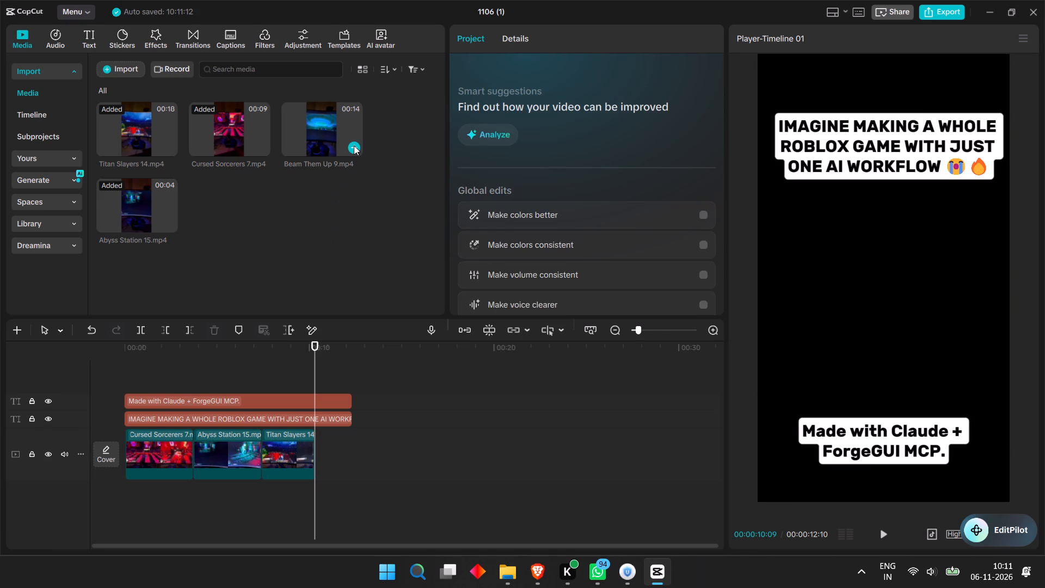
pyautogui.click(343, 362)
pyautogui.moveTo(335, 356); pyautogui.dragTo(345, 347)
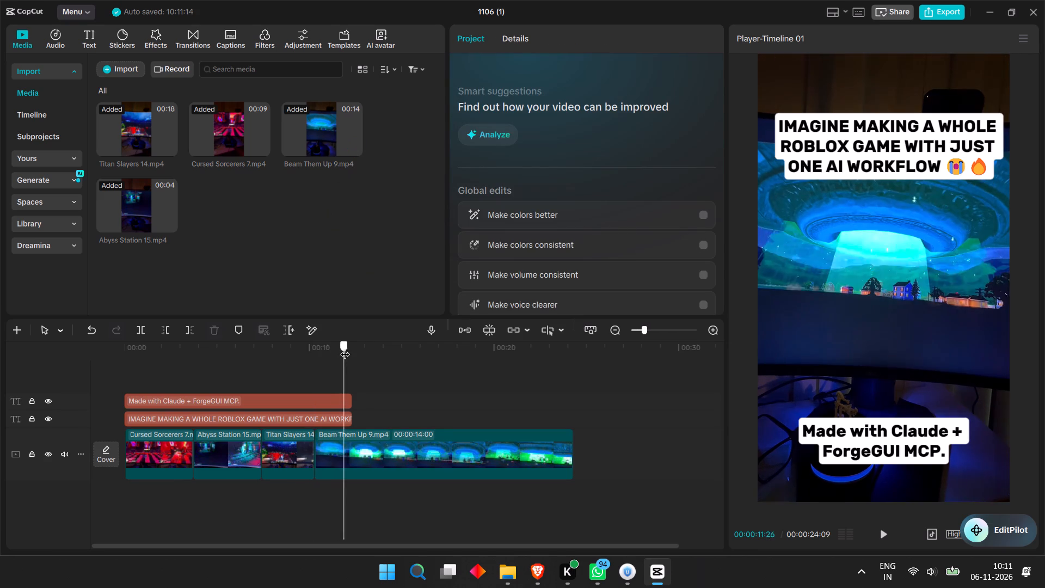
pyautogui.moveTo(345, 347); pyautogui.dragTo(351, 346)
pyautogui.click(361, 440)
pyautogui.hotkey('ctrl', 'b')
pyautogui.press('BackSpace')
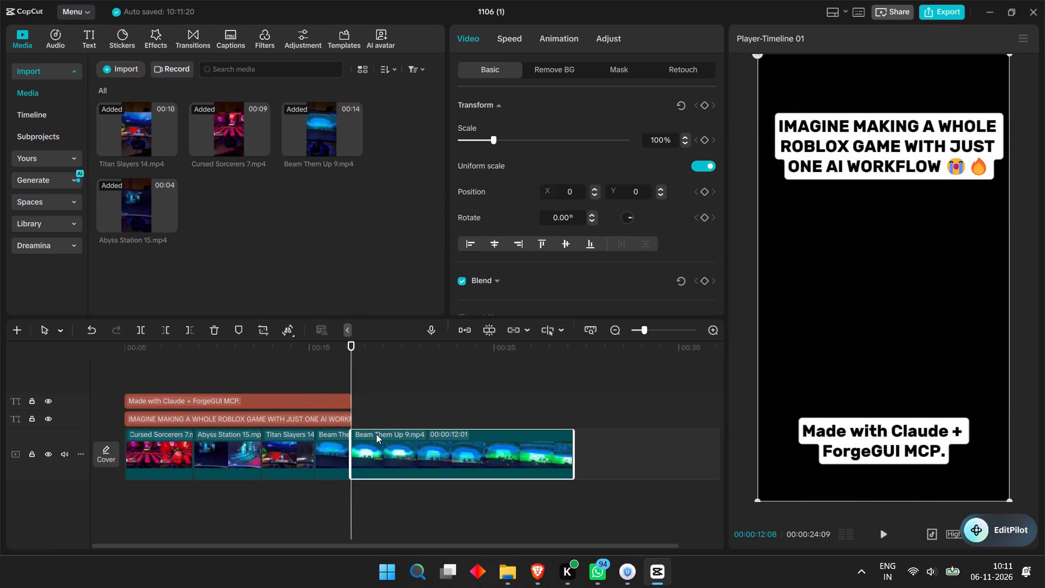
# Play the rebuilt timeline from the start to check the clip order and framing.
pyautogui.moveTo(354, 348); pyautogui.dragTo(7, 352)
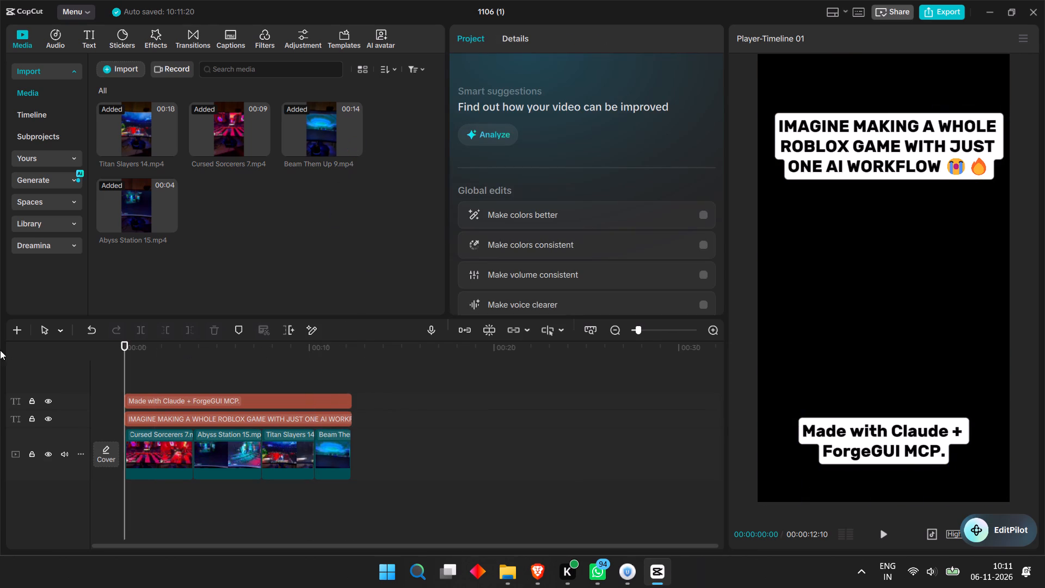
pyautogui.press('space')
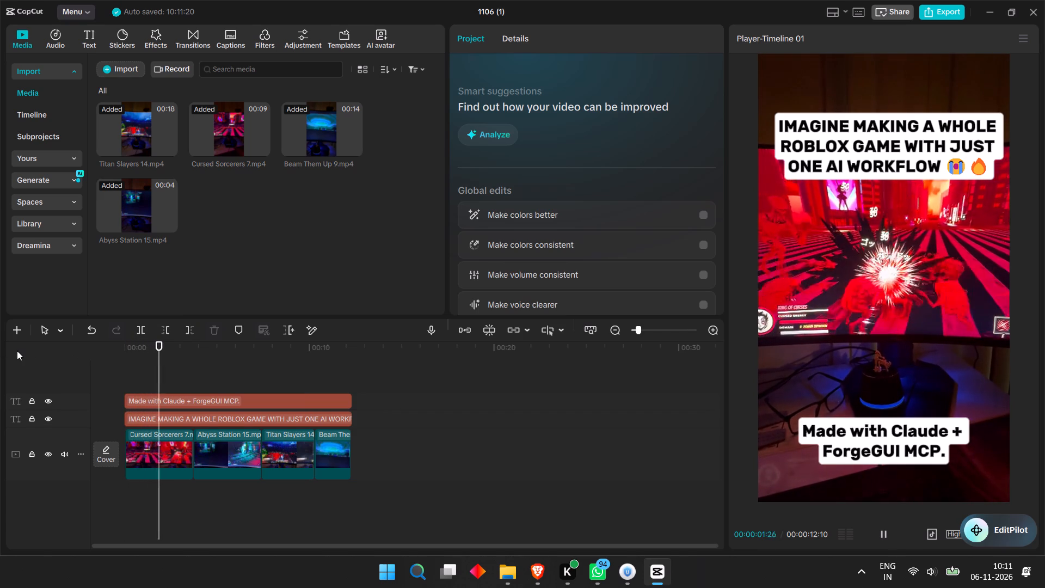
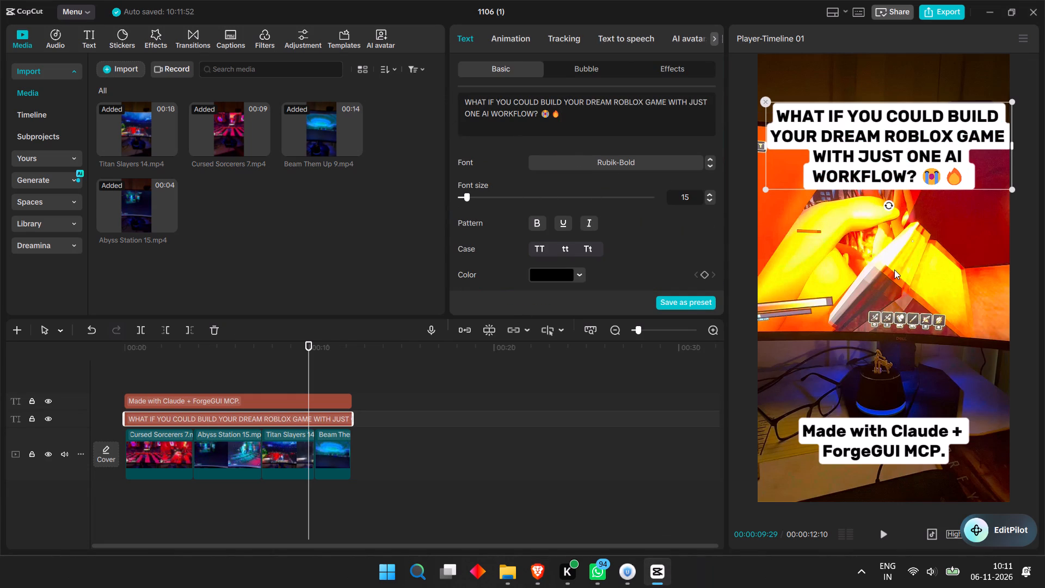
# Lower the Titan Slayers clip in the frame to a vertical position of about -627 and check the Abyss Station clip's framing.
pyautogui.moveTo(894, 269); pyautogui.dragTo(898, 343)
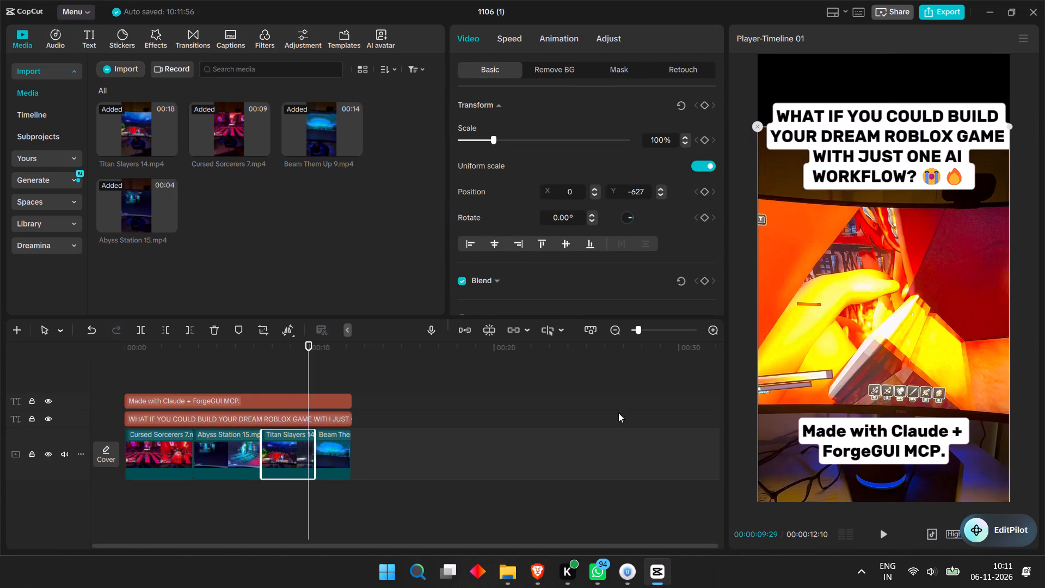
pyautogui.click(196, 471)
pyautogui.click(226, 451)
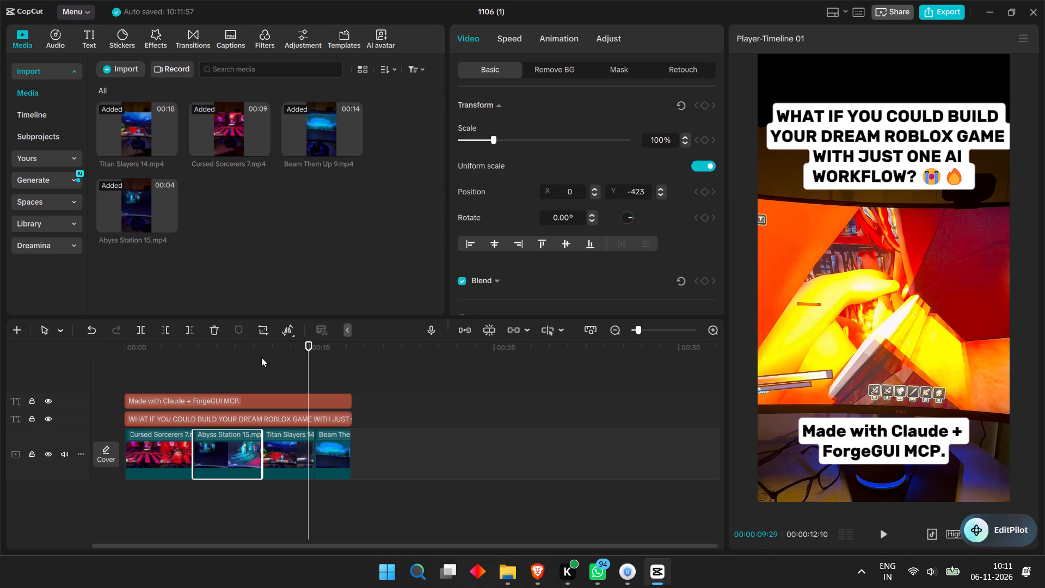
pyautogui.click(228, 351)
# Reposition the Cursed Sorcerers clip lower in the frame, at about X -44 and Y -435.
pyautogui.click(136, 455)
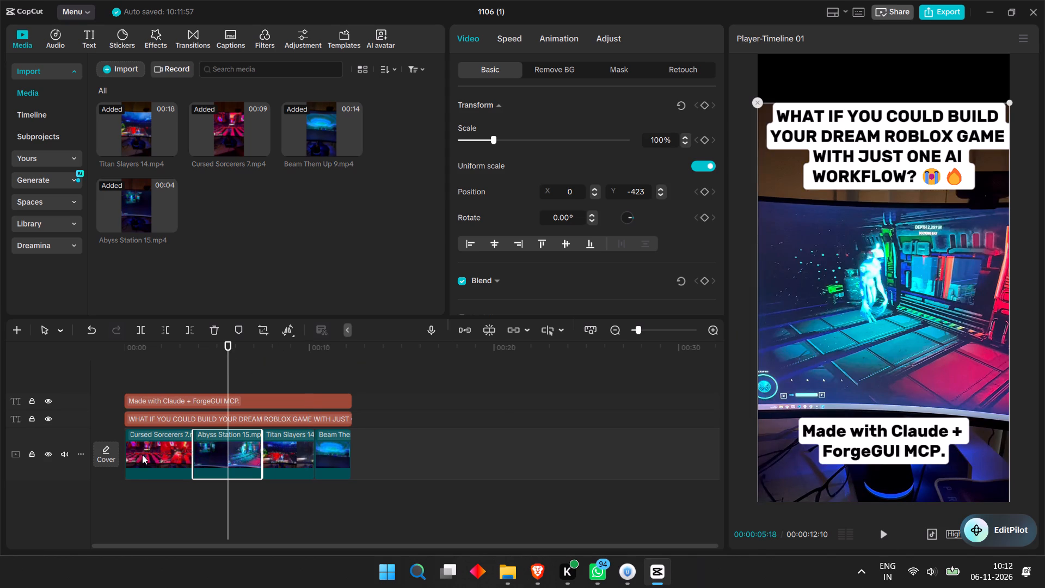
pyautogui.click(155, 358)
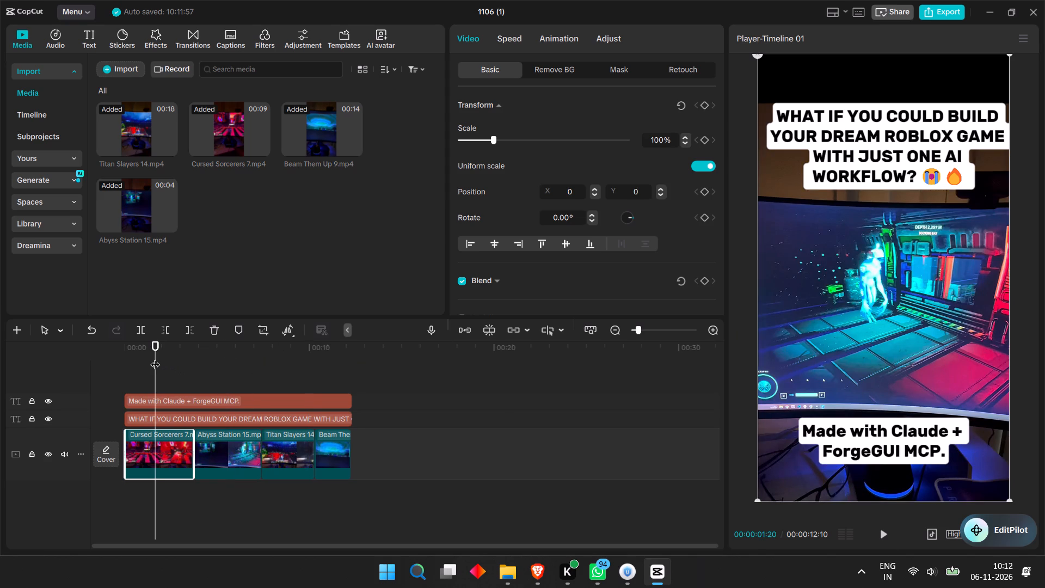
pyautogui.moveTo(797, 287); pyautogui.dragTo(792, 338)
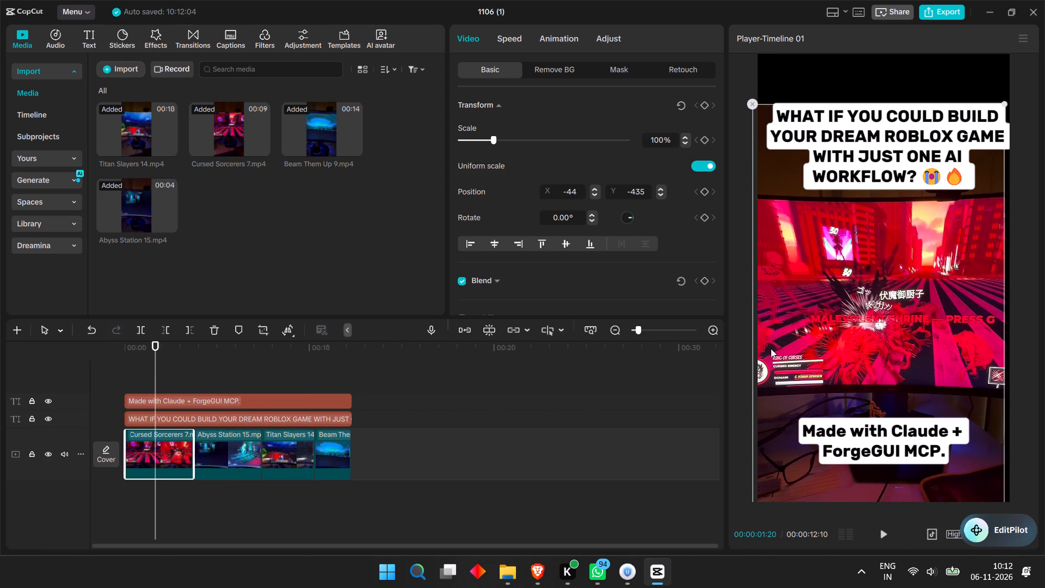
# Lower the Beam Them Up clip in the frame to a vertical position of about -324.
pyautogui.click(327, 445)
pyautogui.click(335, 348)
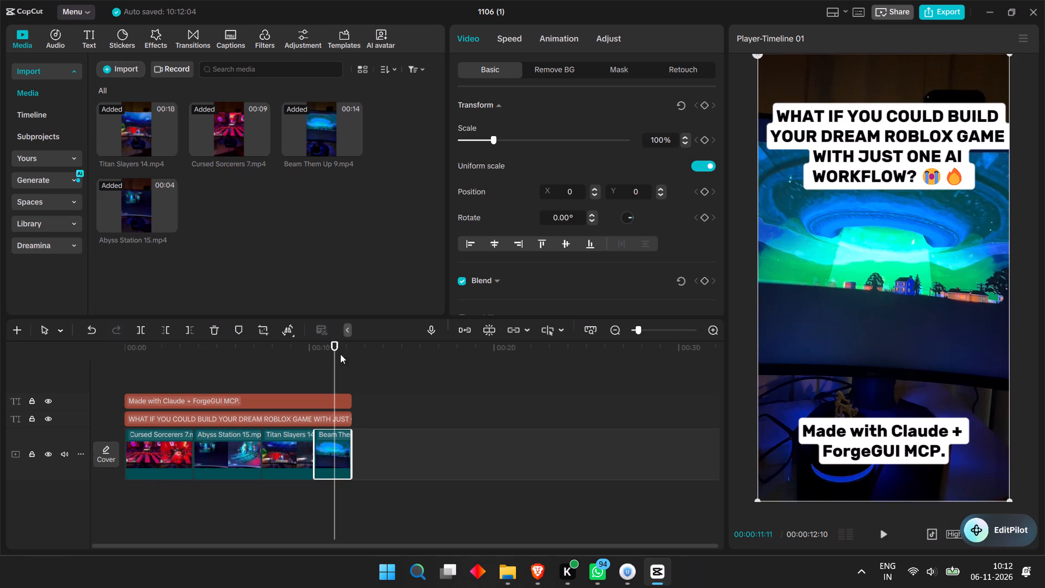
pyautogui.moveTo(919, 329); pyautogui.dragTo(918, 367)
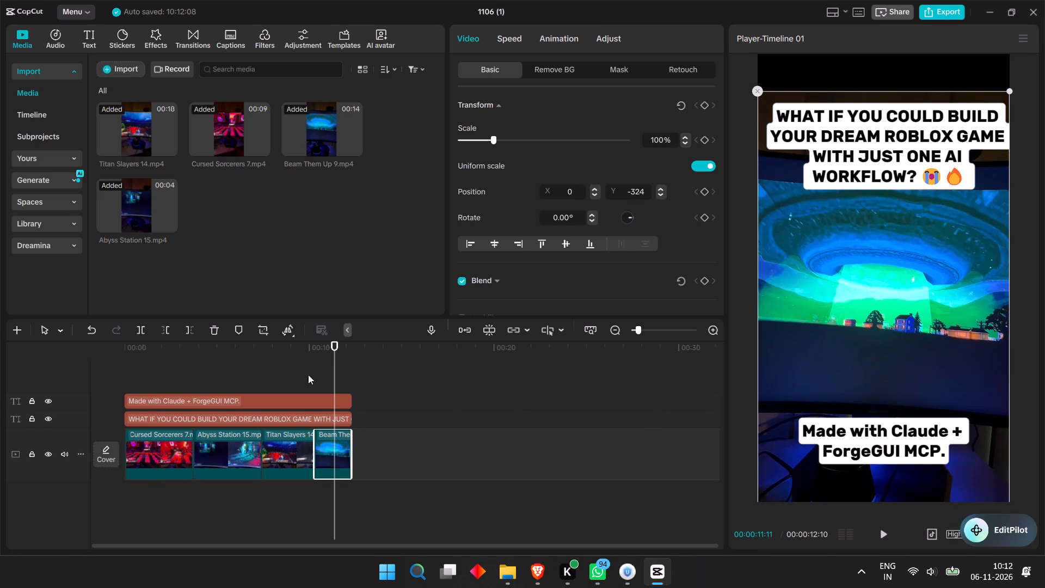
# Export the finished version under the name "new box 4" with the existing video settings and dismiss the sharing options.
pyautogui.moveTo(335, 345); pyautogui.dragTo(0, 349)
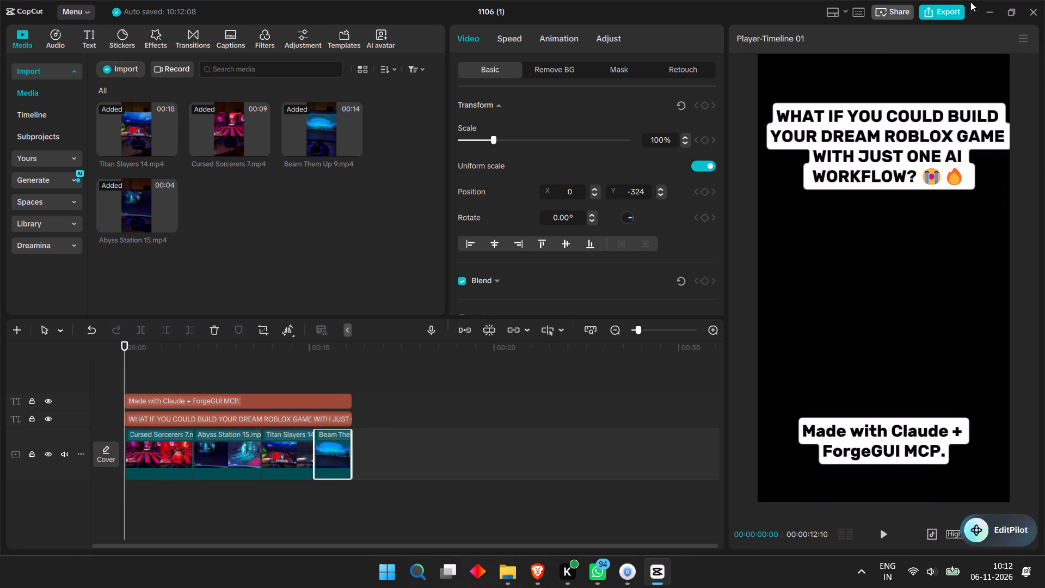
pyautogui.click(949, 8)
pyautogui.moveTo(645, 124); pyautogui.dragTo(637, 124)
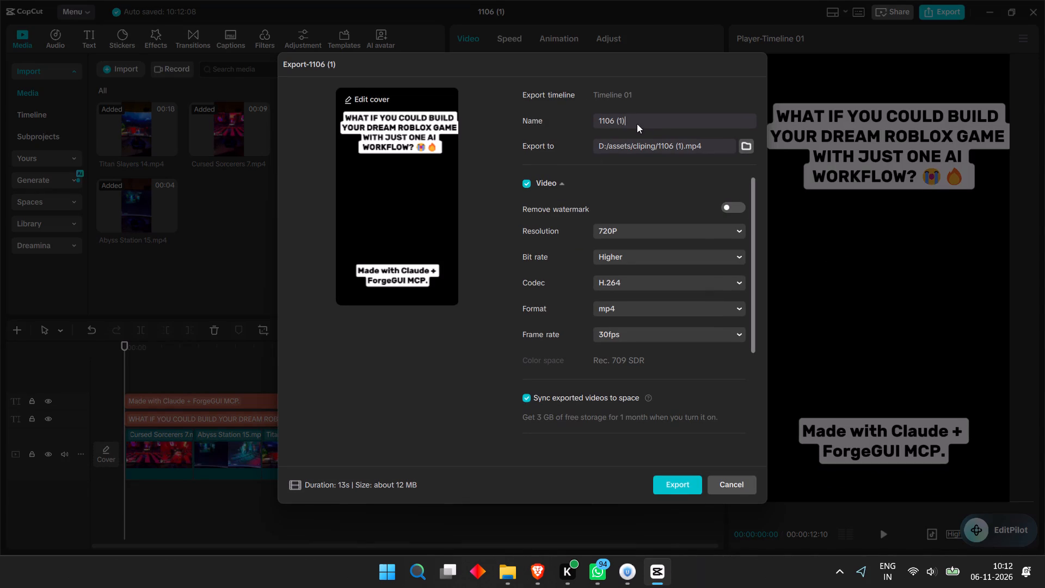
pyautogui.moveTo(637, 124); pyautogui.dragTo(454, 124)
pyautogui.press('n')
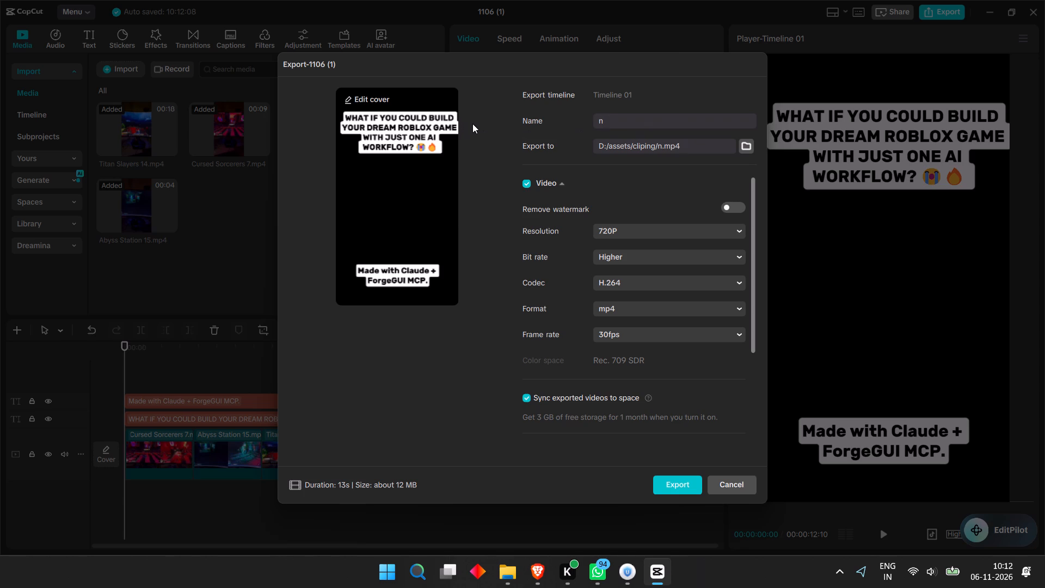
pyautogui.write('ew')
pyautogui.press('space')
pyautogui.press('b')
pyautogui.write('ox')
pyautogui.press('space')
pyautogui.press('4')
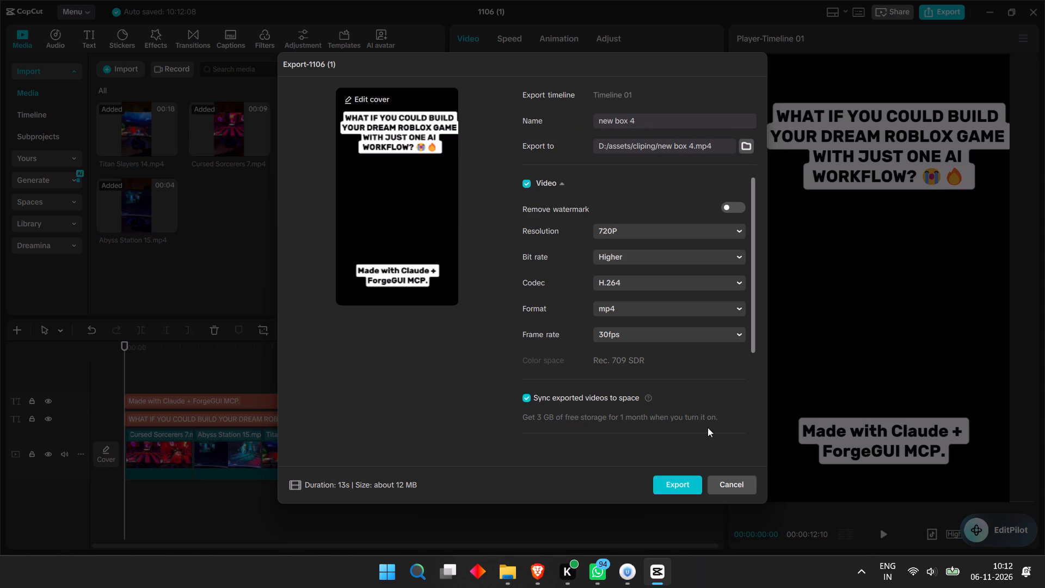
pyautogui.click(693, 486)
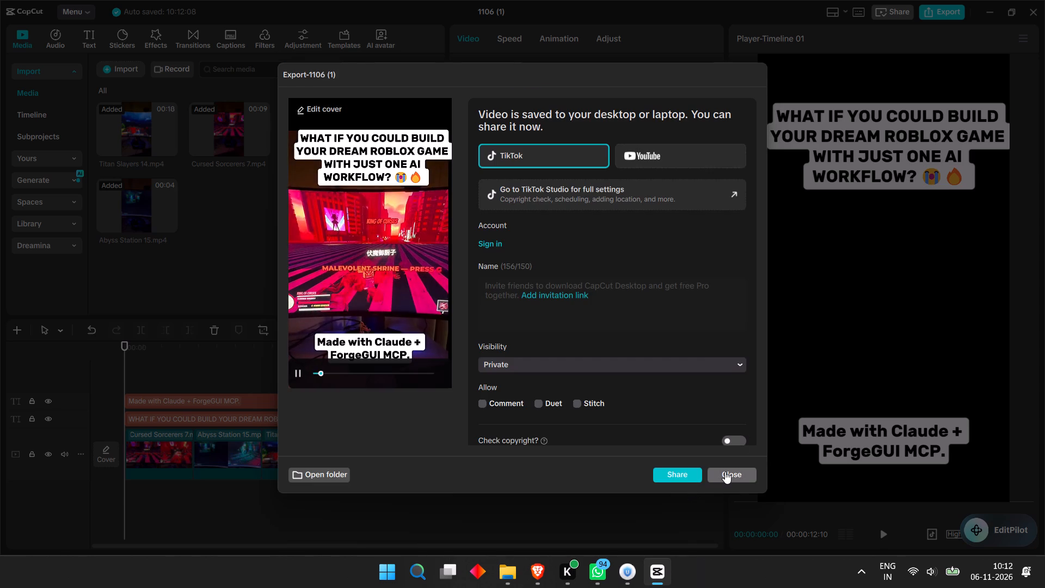
pyautogui.click(725, 471)
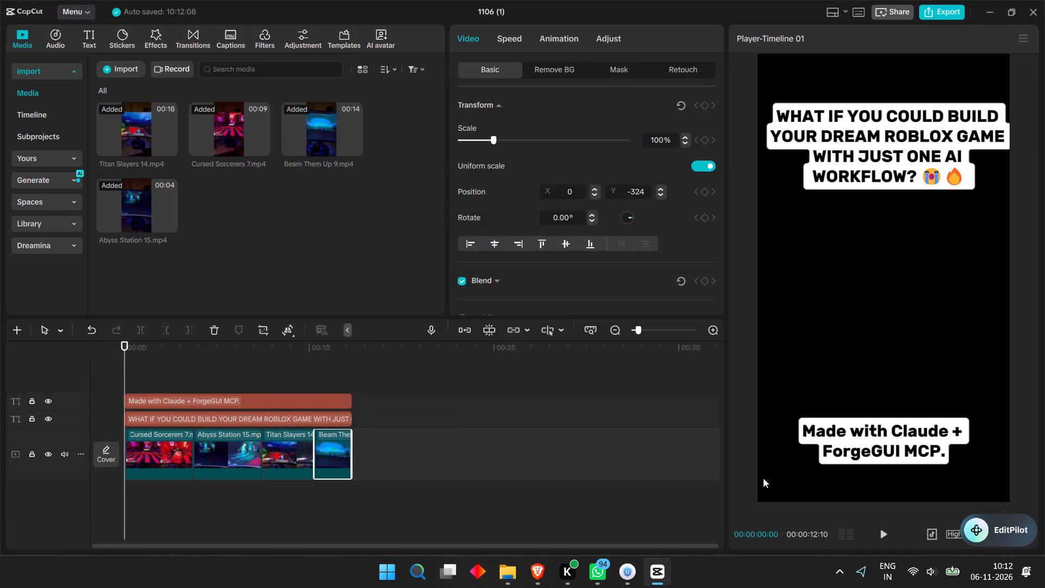
# Move the "Made with Claude + ForgeGUI MCP." credit text slightly higher in the frame and deselect it.
pyautogui.click(851, 433)
pyautogui.moveTo(851, 433); pyautogui.dragTo(849, 407)
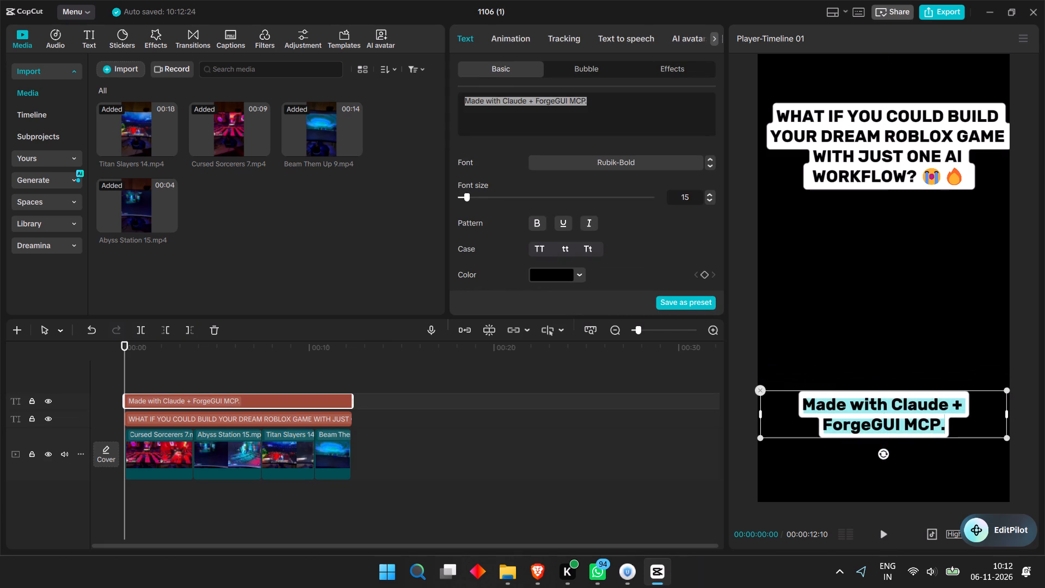
pyautogui.click(871, 349)
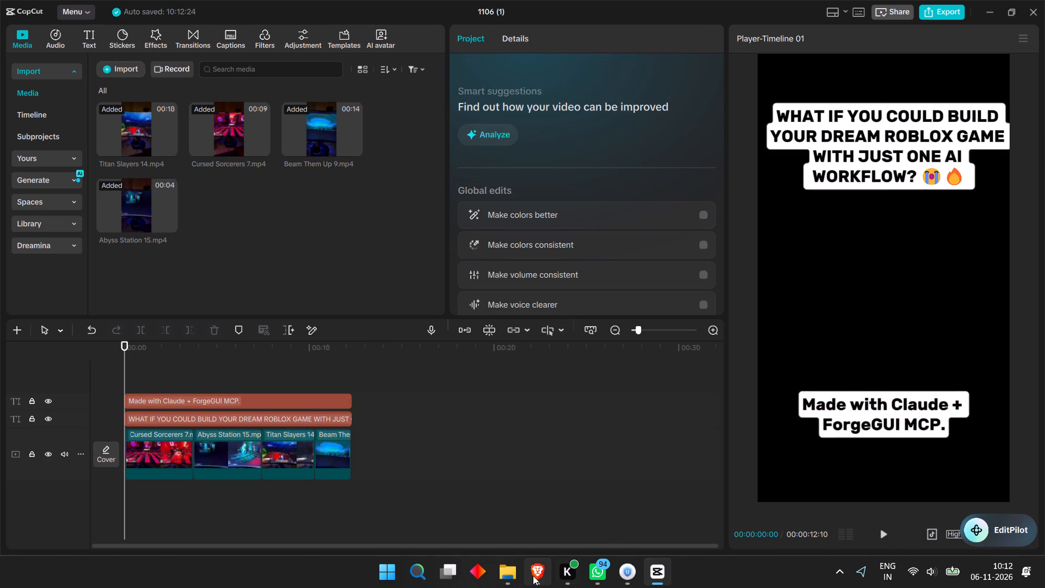
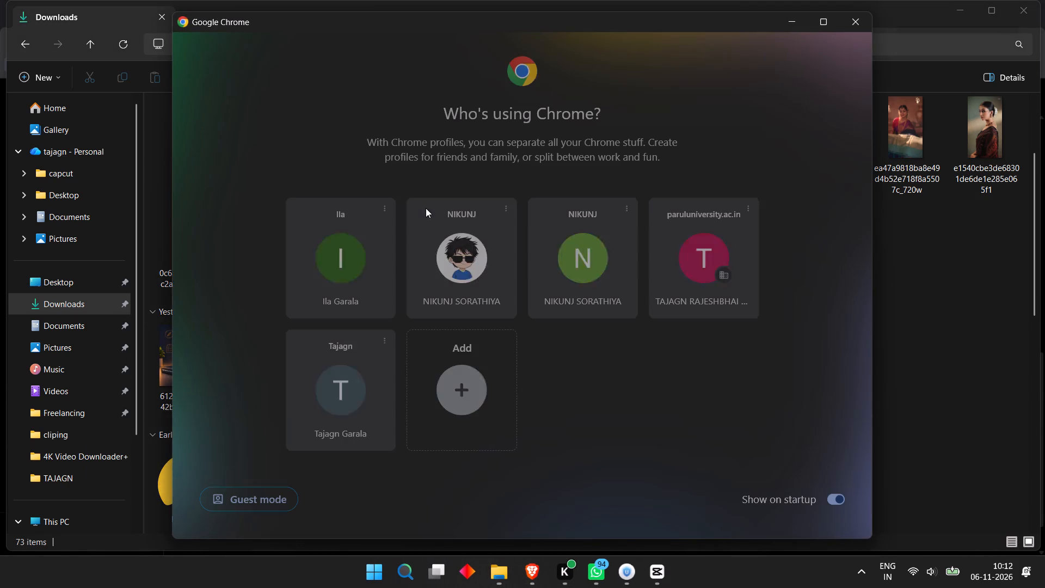
# Open Google Drive in Chrome's Tajagn profile and switch to the secondary account that stores the clipping folders.
pyautogui.click(341, 363)
pyautogui.click(347, 382)
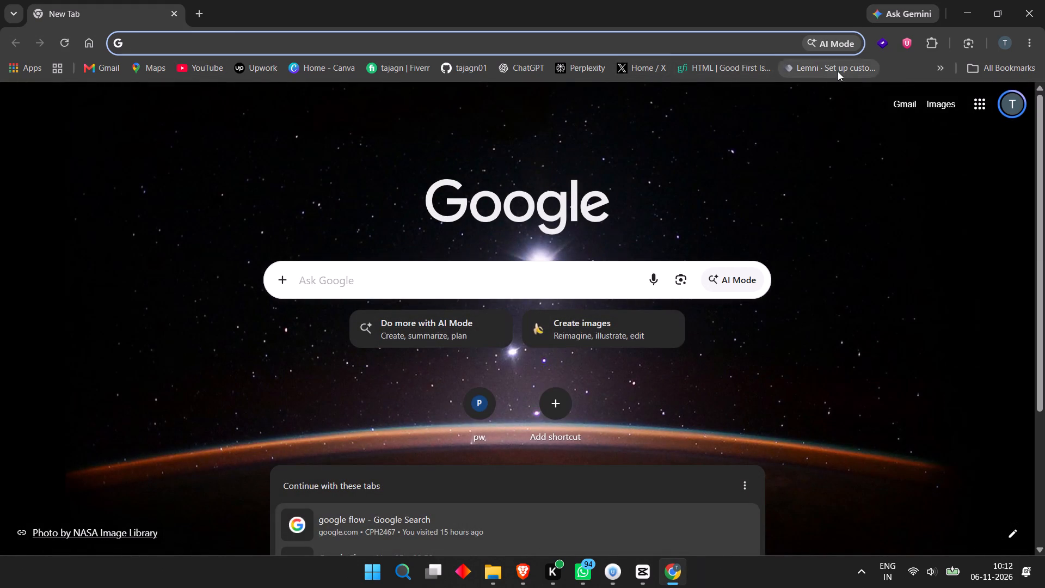
pyautogui.click(55, 73)
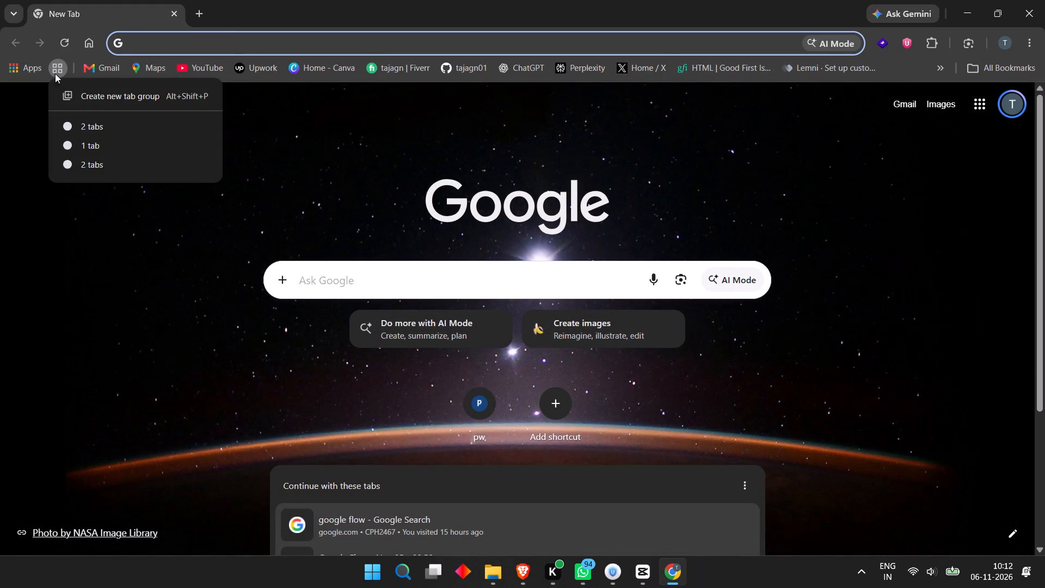
pyautogui.click(22, 66)
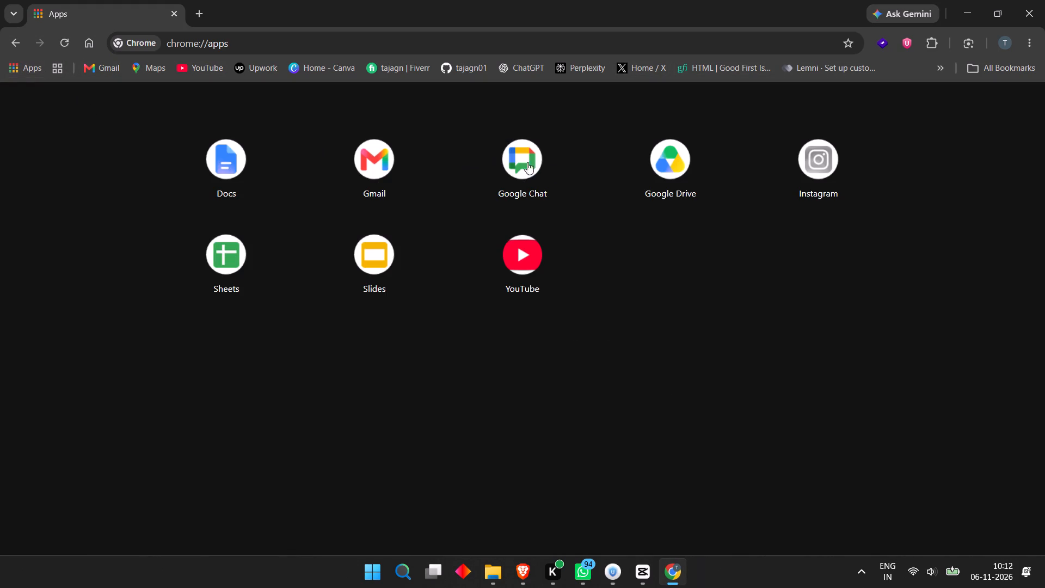
pyautogui.click(665, 159)
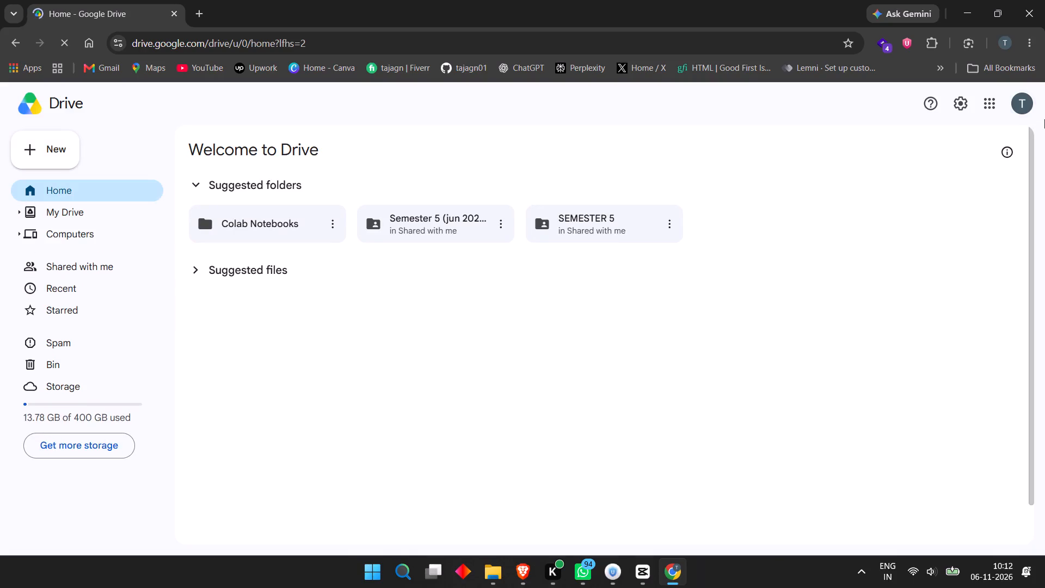
pyautogui.click(1019, 102)
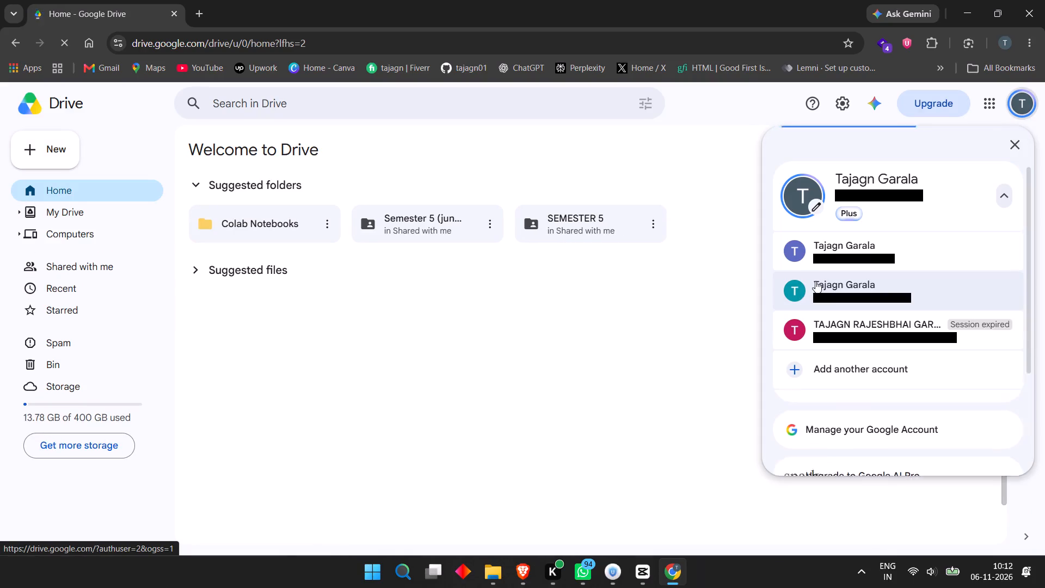
pyautogui.click(823, 289)
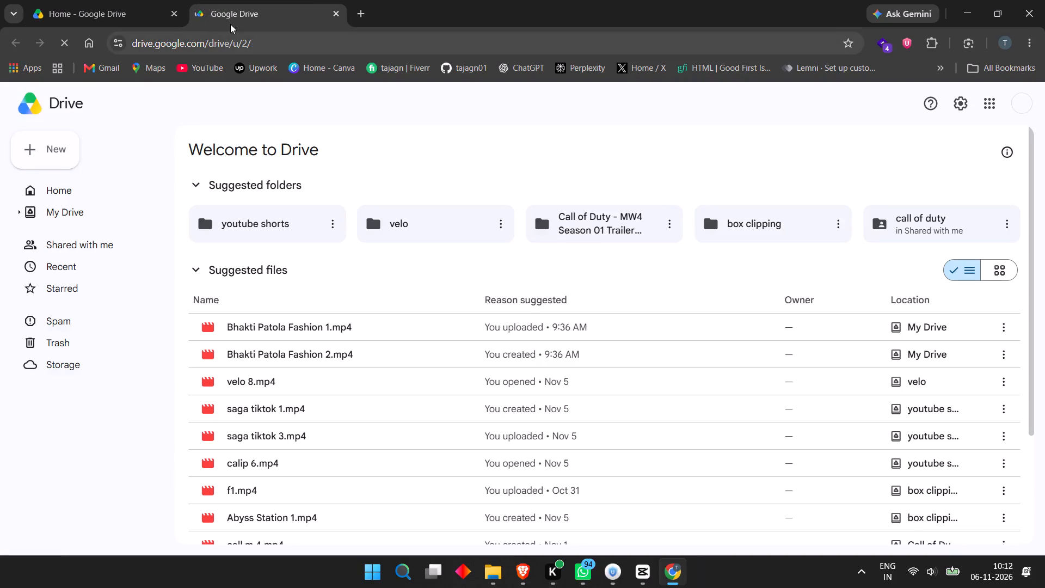
# Open the "box clipping new" folder in My Drive.
pyautogui.click(80, 210)
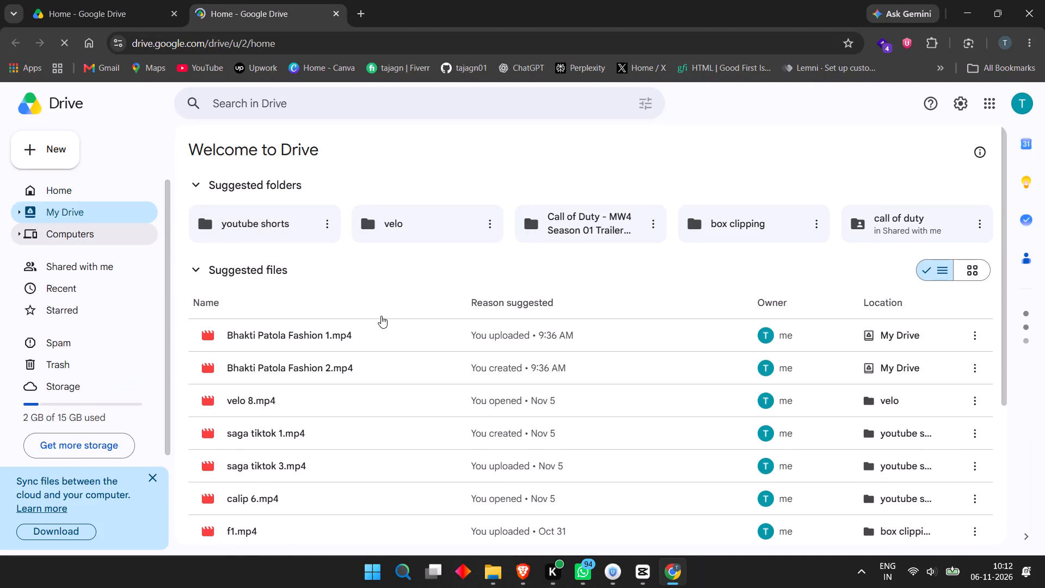
pyautogui.scroll(-3, 524, 365)
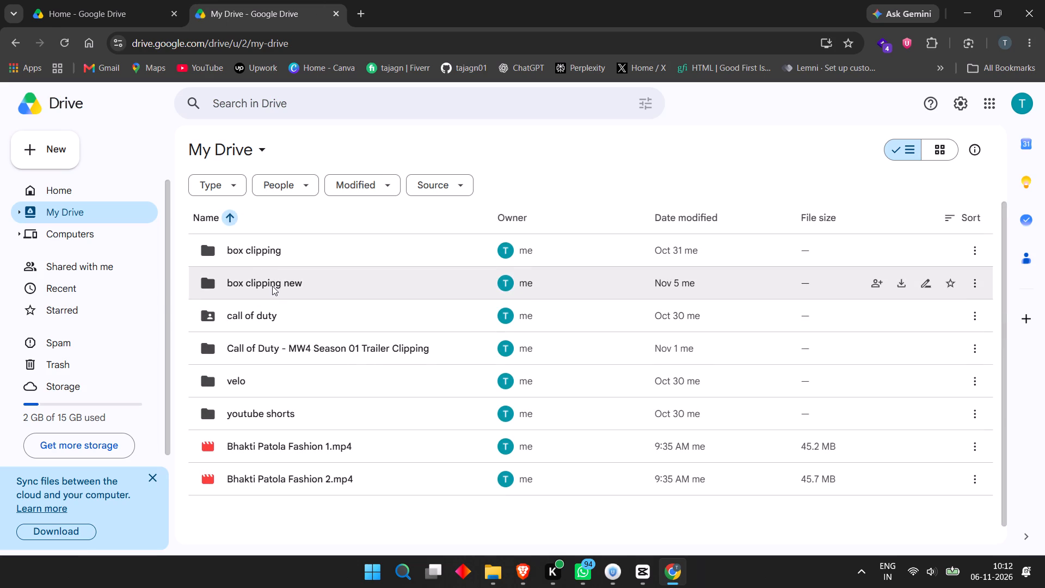
pyautogui.doubleClick(272, 286)
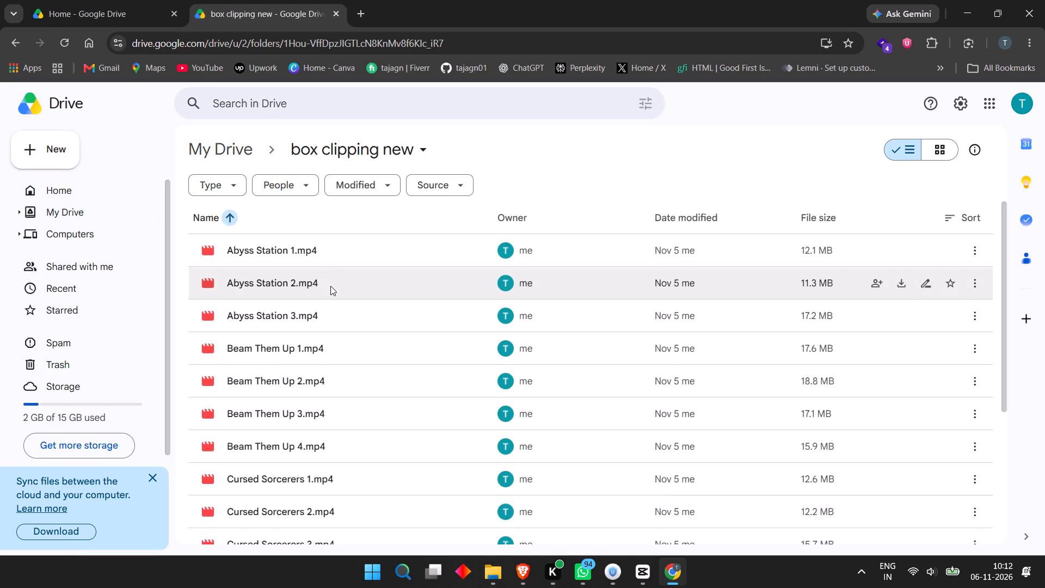
# Upload the videos "new box", "new box 2", "new box 3" and "new box 4" from the local cliping folder to this Drive folder.
pyautogui.scroll(-11, 347, 295)
pyautogui.rightClick(372, 512)
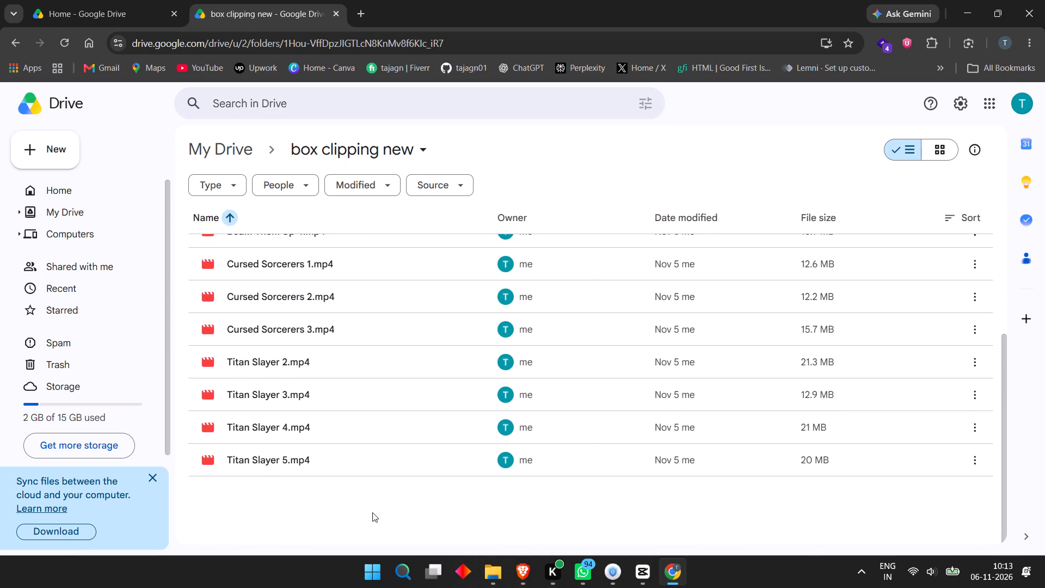
pyautogui.click(435, 333)
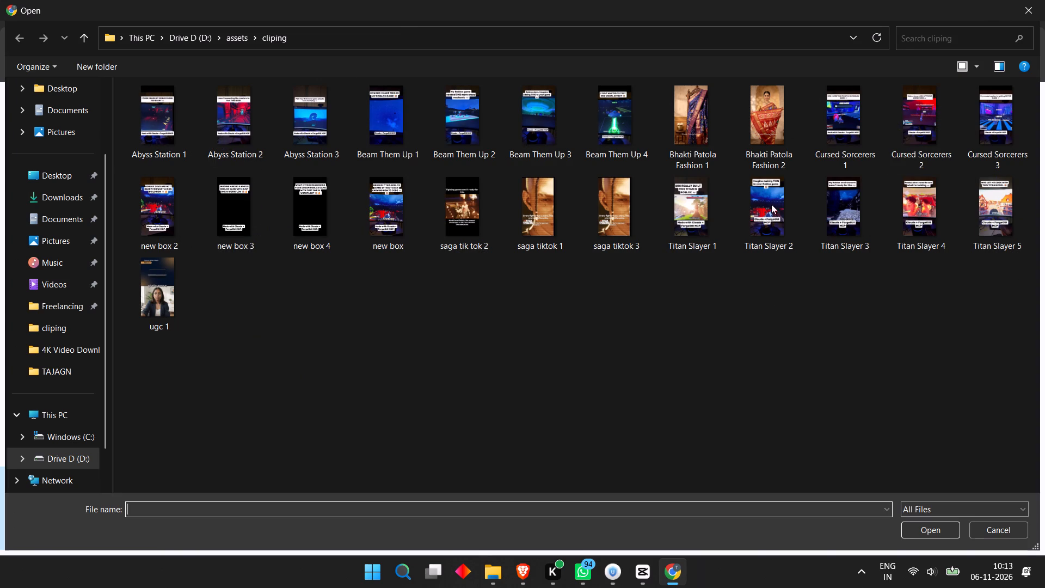
pyautogui.click(160, 208)
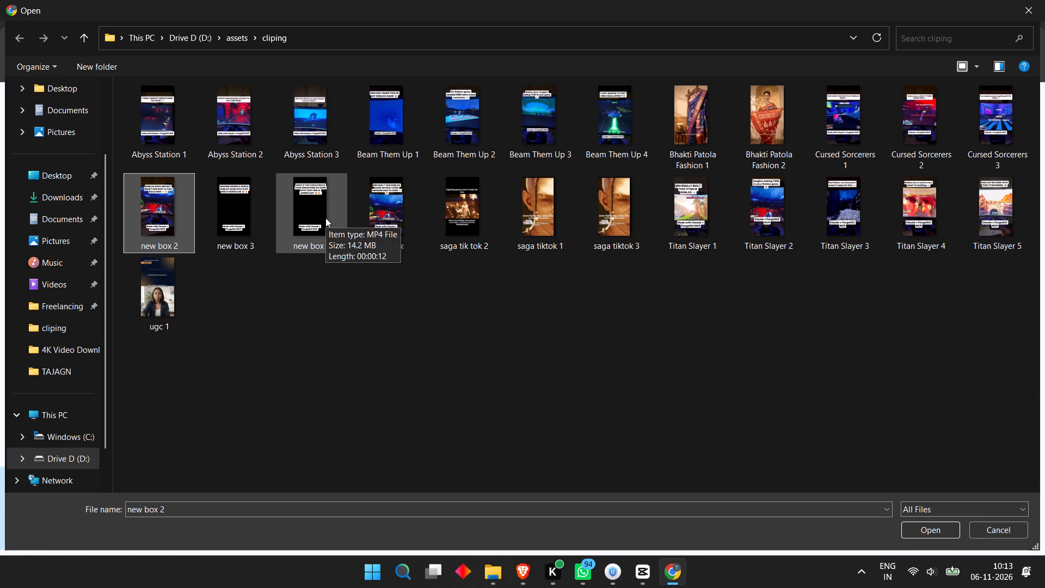
pyautogui.keyDown('shift'); pyautogui.click(325, 220); pyautogui.keyUp('shift')
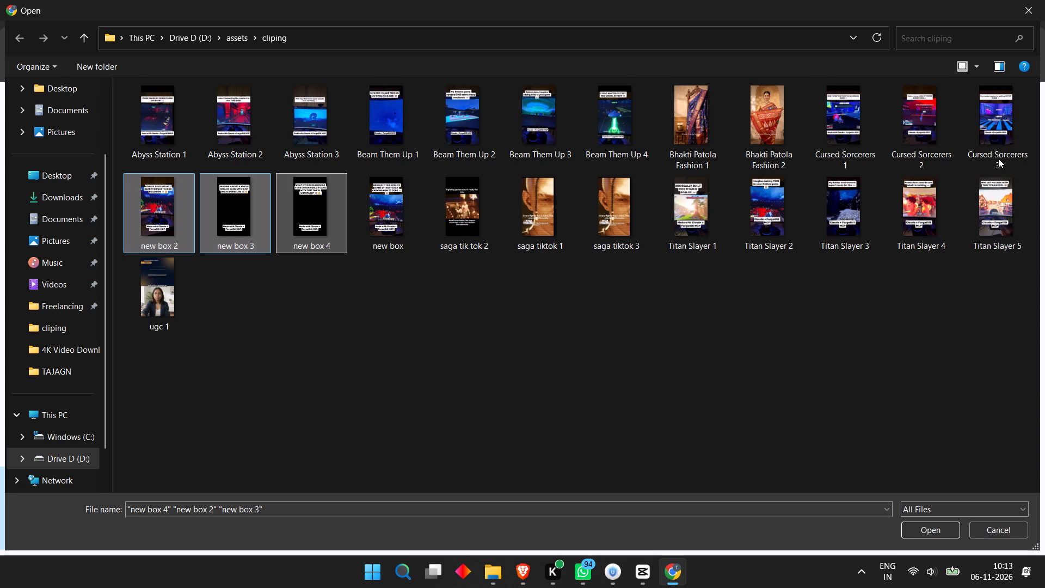
pyautogui.keyDown('shift'); pyautogui.click(402, 238); pyautogui.keyUp('shift')
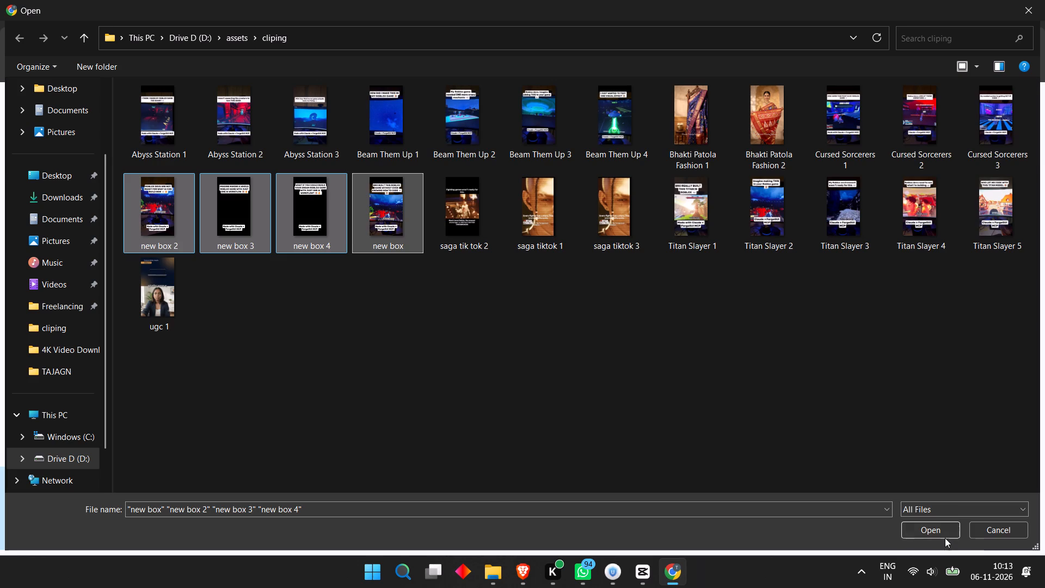
pyautogui.click(944, 532)
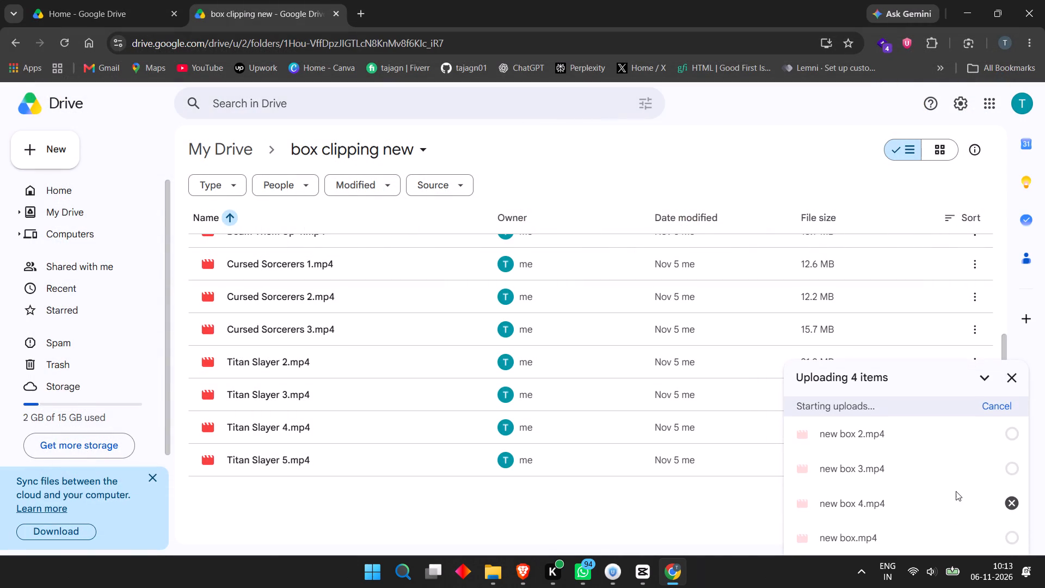